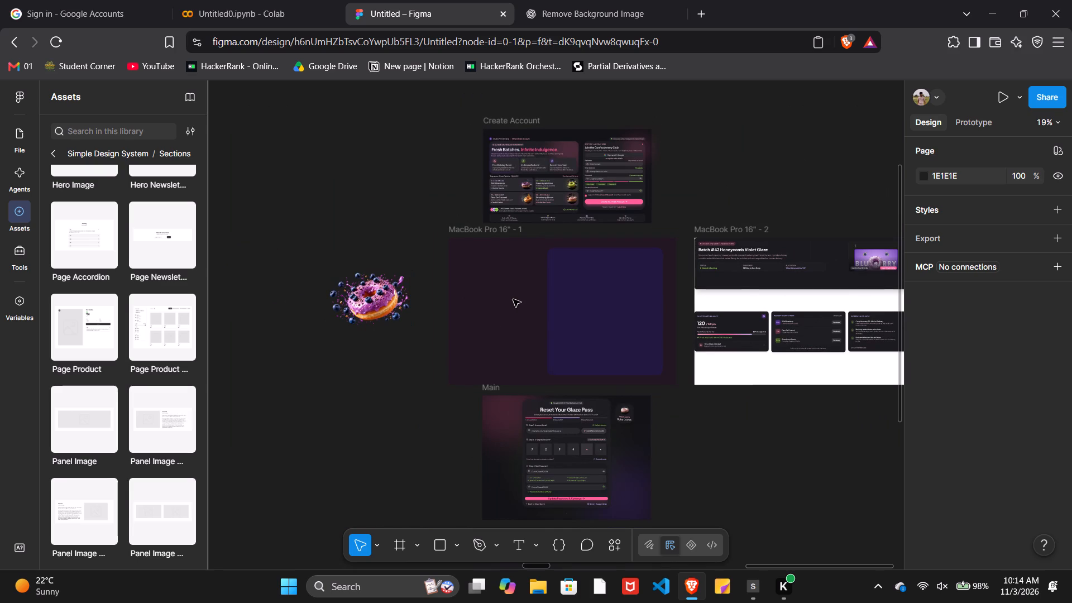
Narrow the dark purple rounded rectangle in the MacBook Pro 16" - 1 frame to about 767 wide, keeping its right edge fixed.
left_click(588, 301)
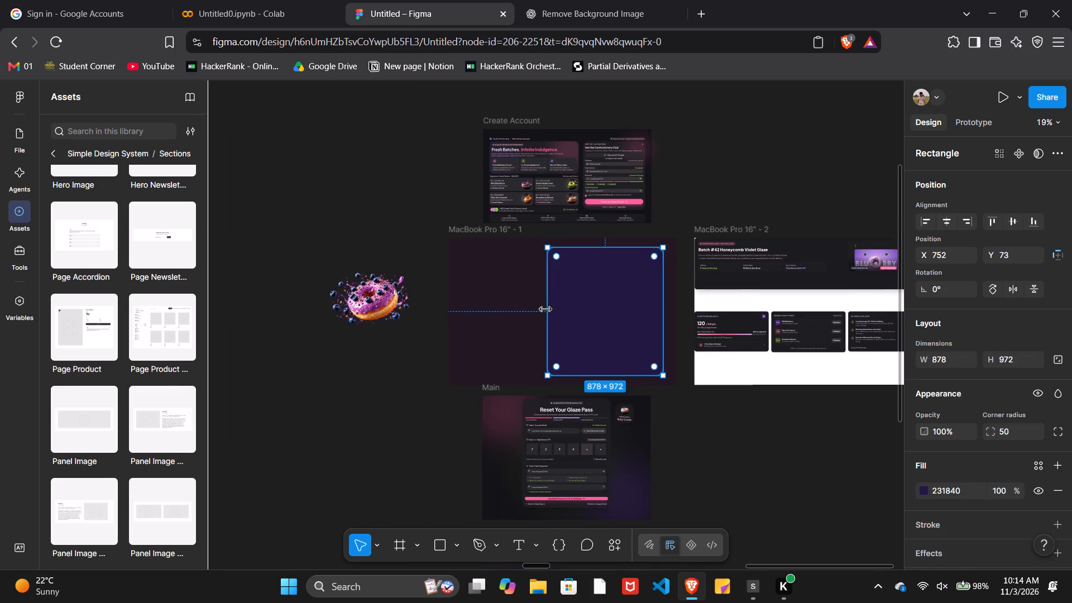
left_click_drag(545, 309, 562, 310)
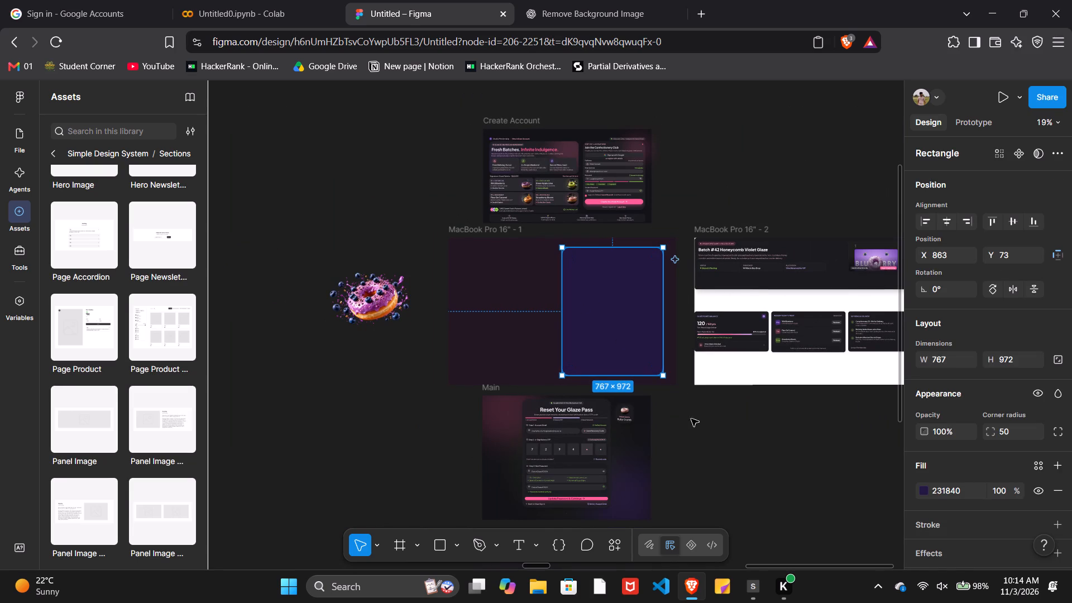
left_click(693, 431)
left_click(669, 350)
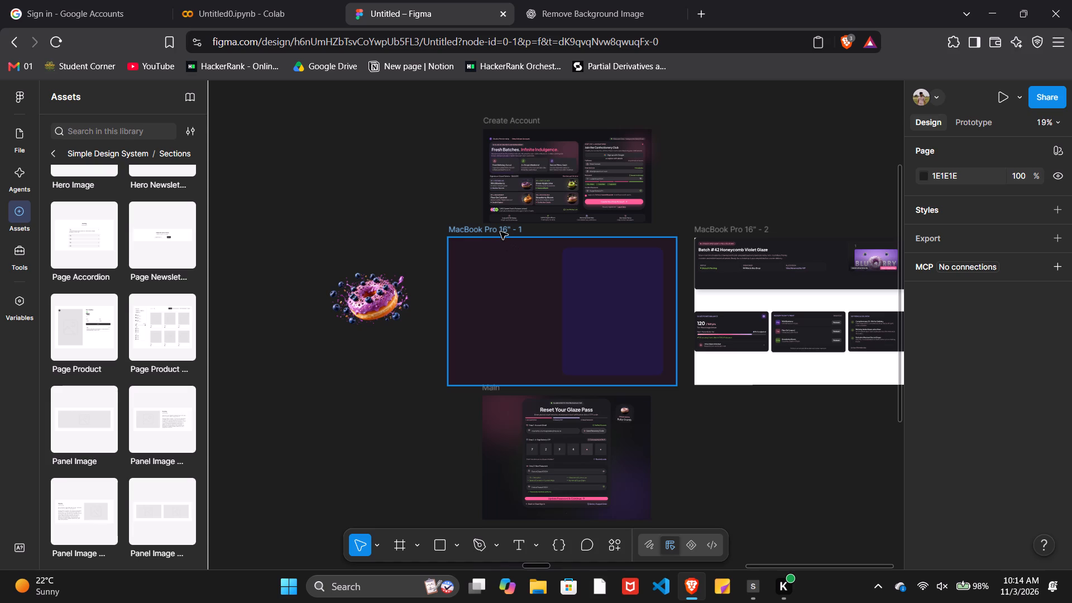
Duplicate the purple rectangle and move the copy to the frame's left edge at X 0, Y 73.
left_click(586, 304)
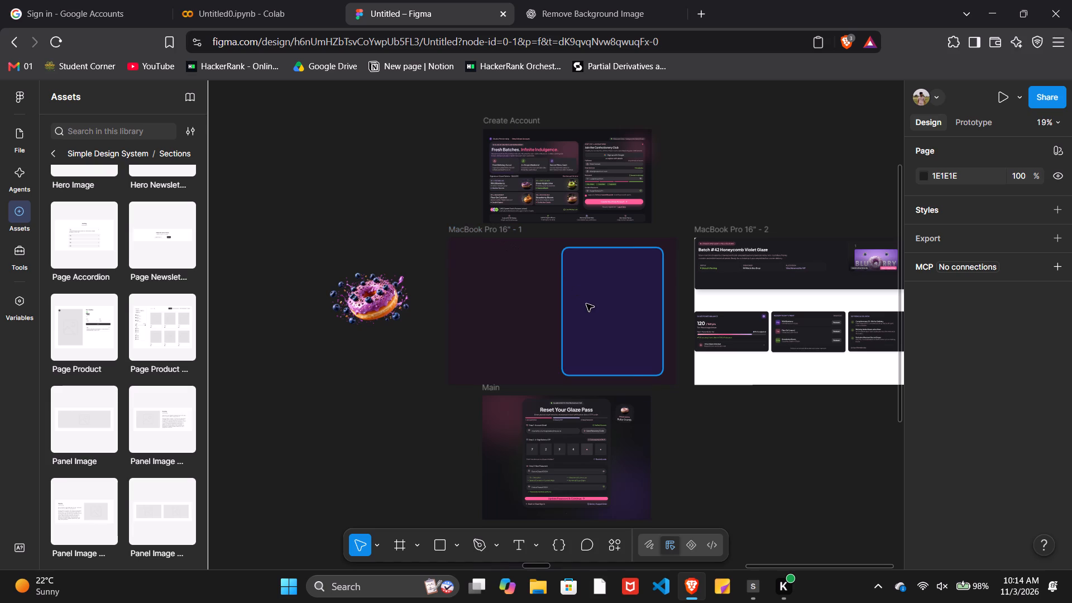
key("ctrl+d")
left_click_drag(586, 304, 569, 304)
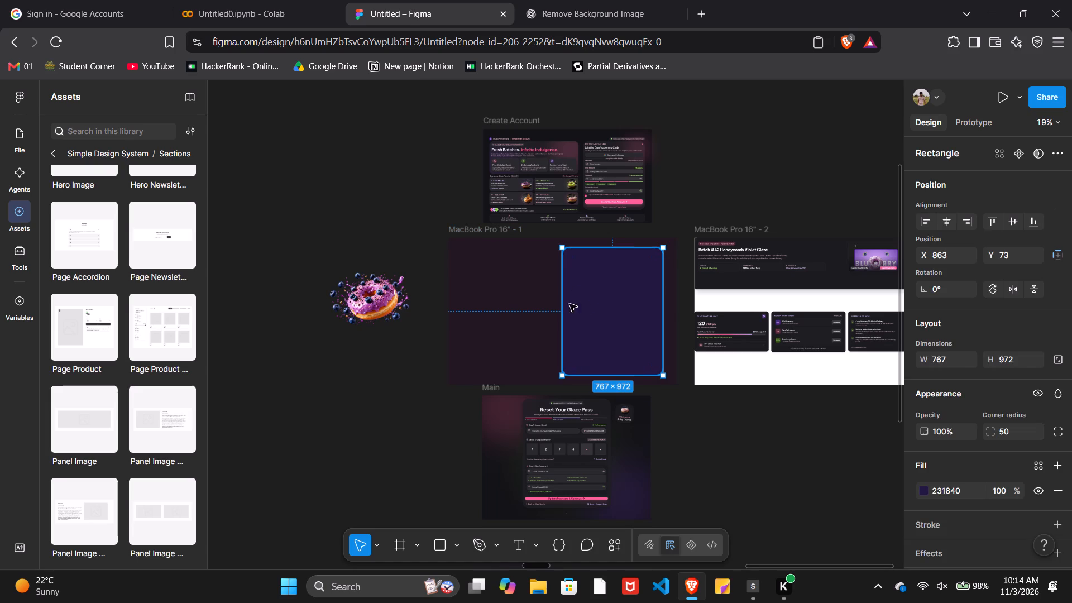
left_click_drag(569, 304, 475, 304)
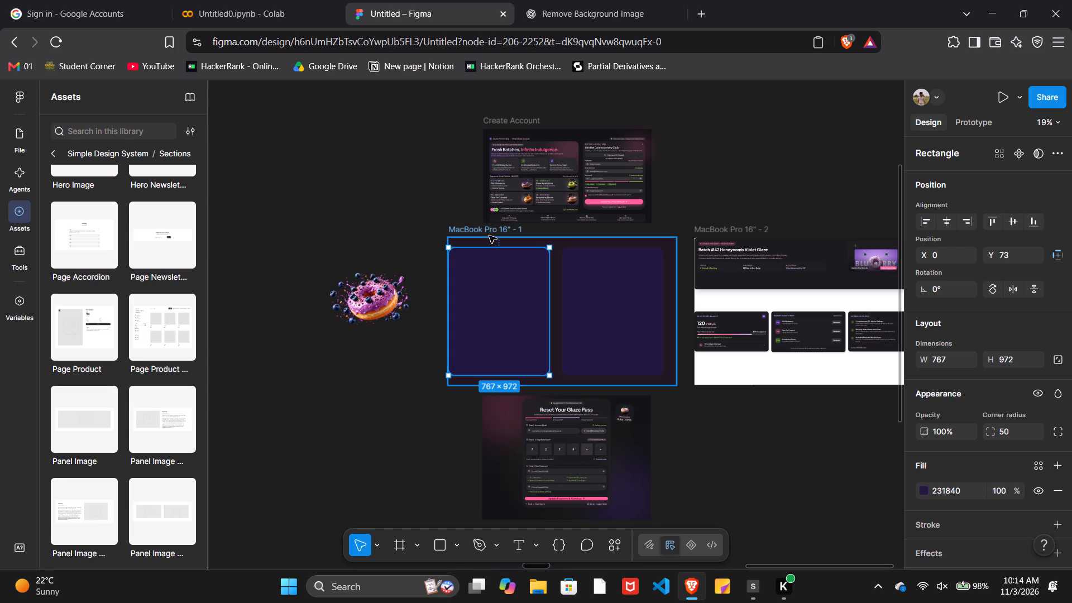
Narrow the original rectangle on the frame's right side to about 671 wide, keeping its height and right edge.
left_click(578, 304)
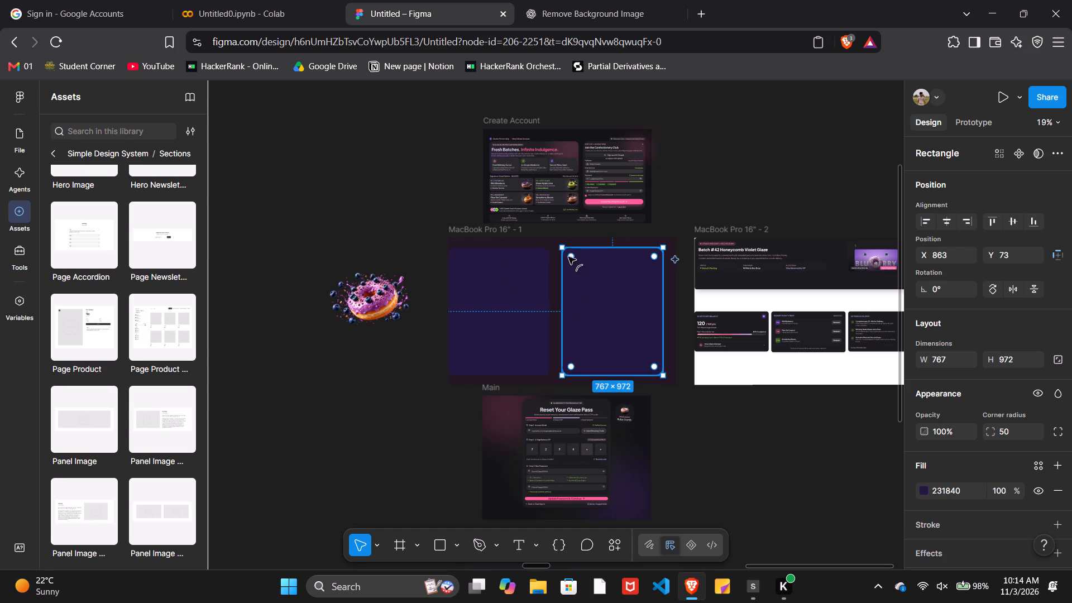
left_click_drag(562, 247, 574, 248)
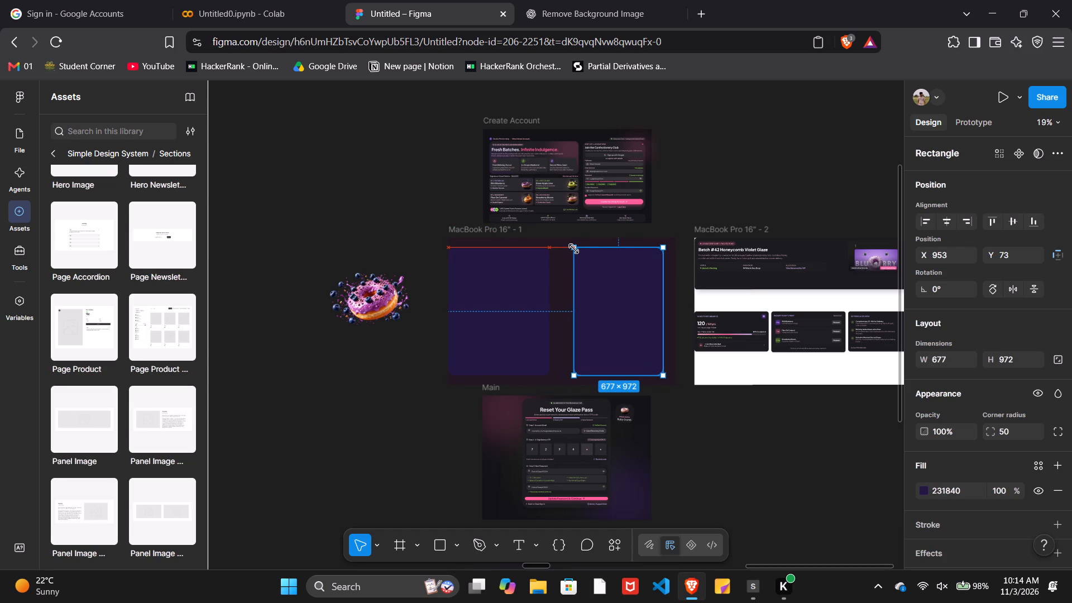
left_click_drag(574, 248, 575, 248)
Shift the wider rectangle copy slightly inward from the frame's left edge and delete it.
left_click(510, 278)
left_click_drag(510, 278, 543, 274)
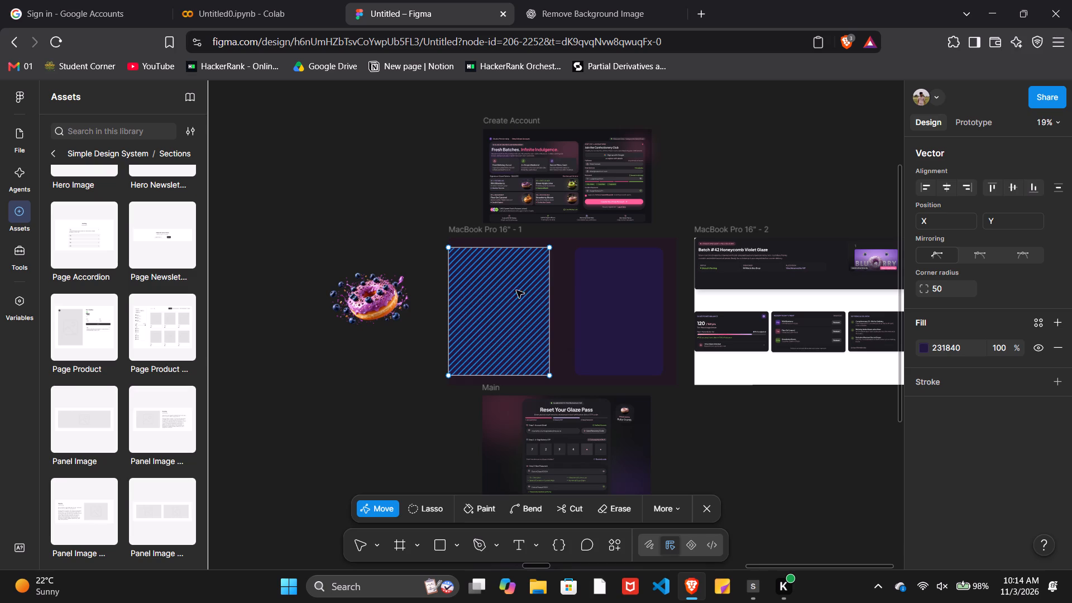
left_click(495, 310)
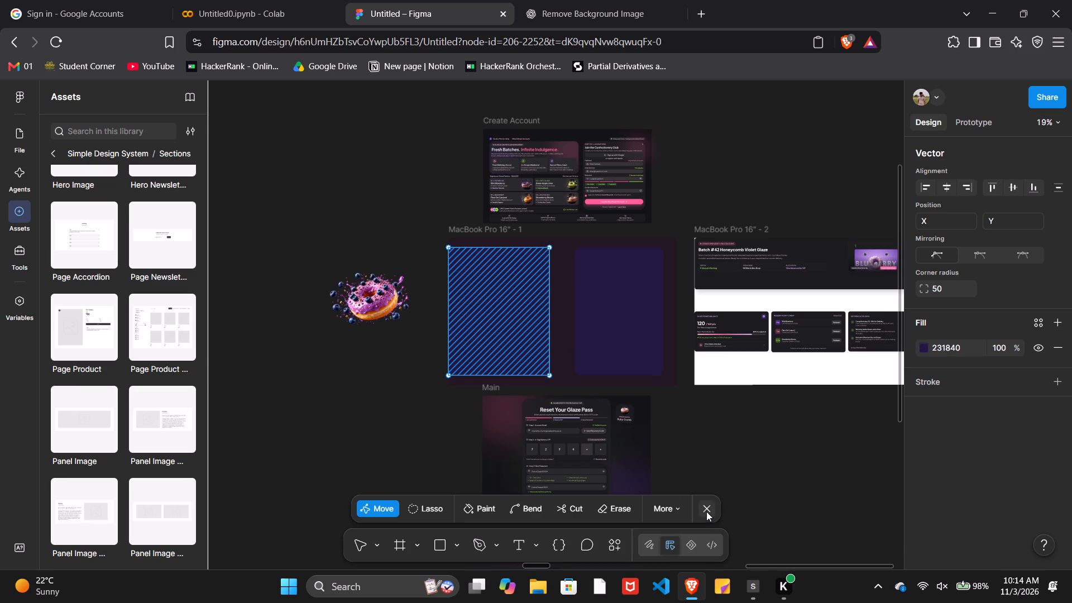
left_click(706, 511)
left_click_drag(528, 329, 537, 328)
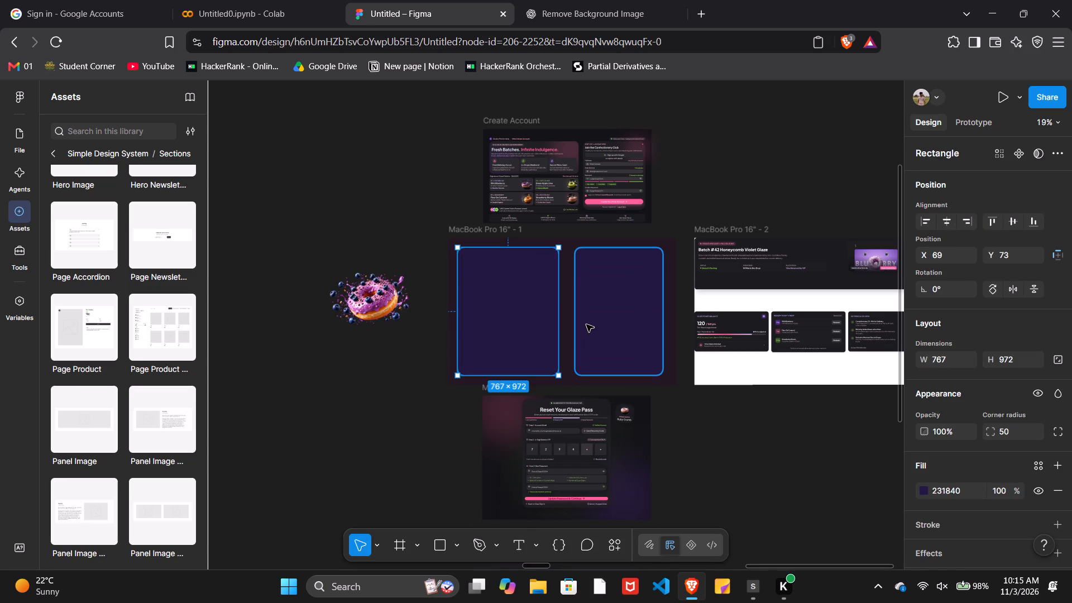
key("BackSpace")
Duplicate the narrowed rectangle and place the copy in the frame's left half at about X 127, Y 73.
left_click(611, 323)
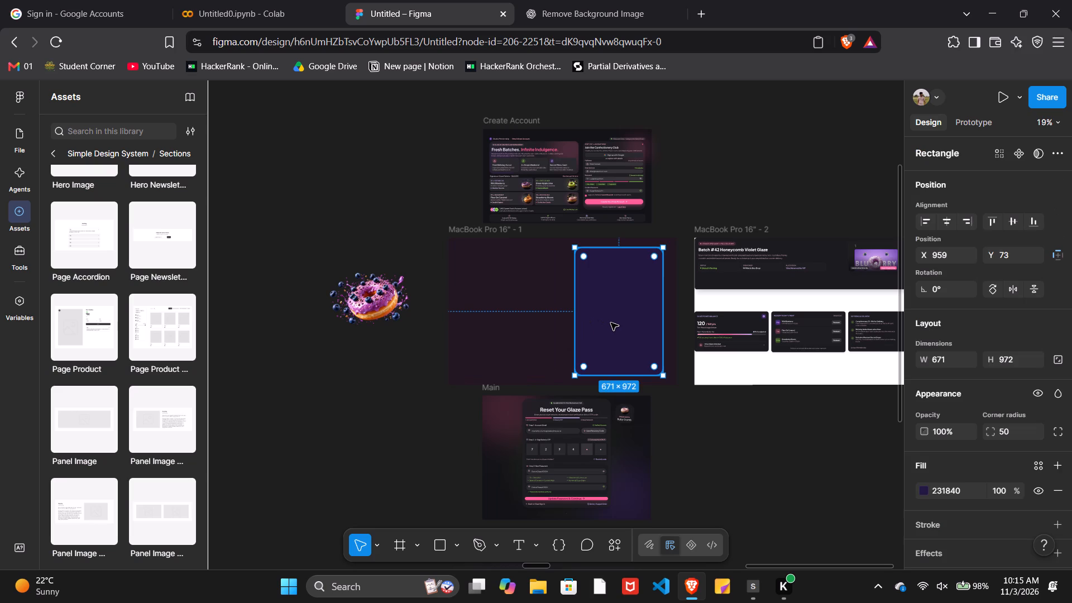
key("ctrl+d")
left_click_drag(611, 323, 590, 323)
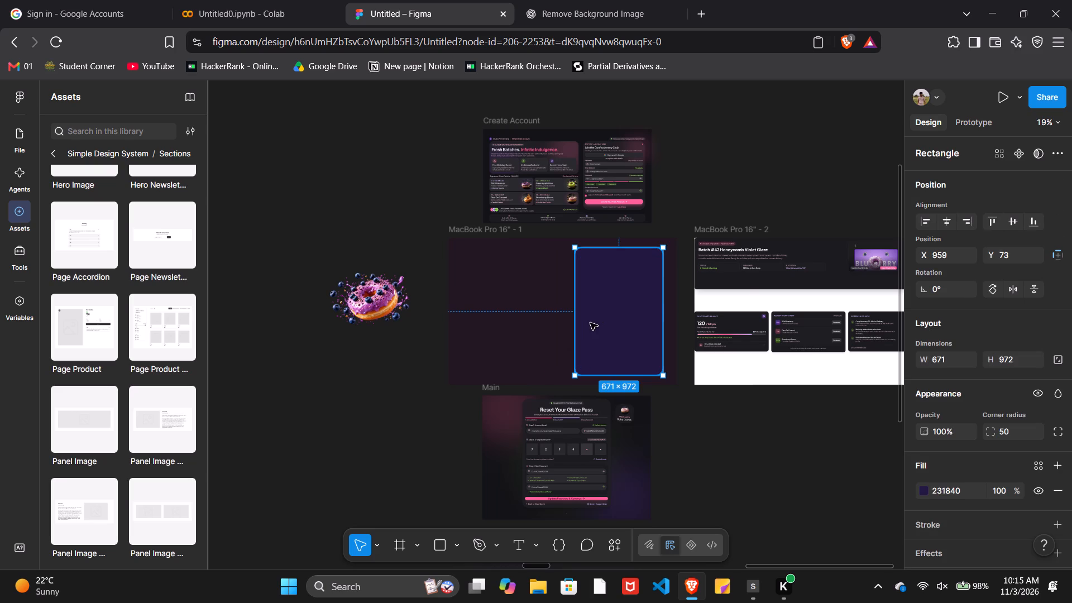
left_click_drag(590, 323, 500, 327)
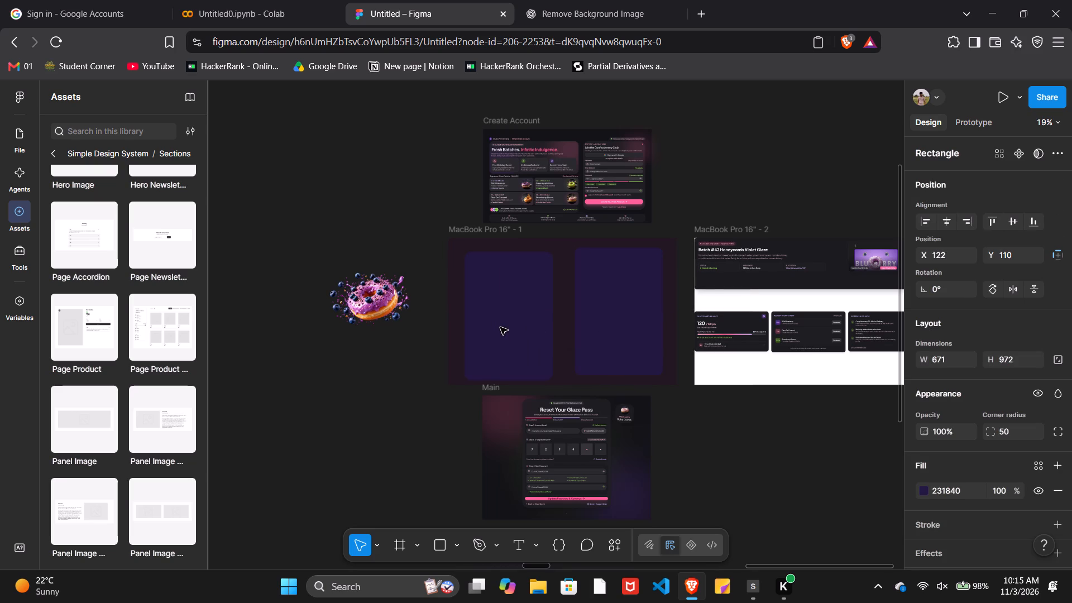
left_click_drag(500, 327, 501, 320)
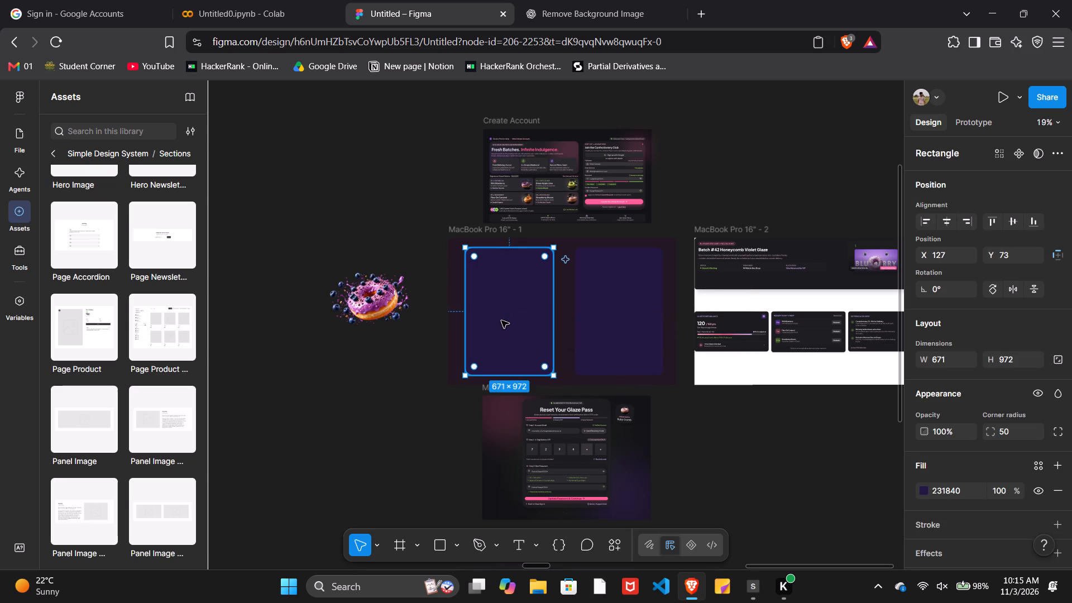
left_click(408, 405)
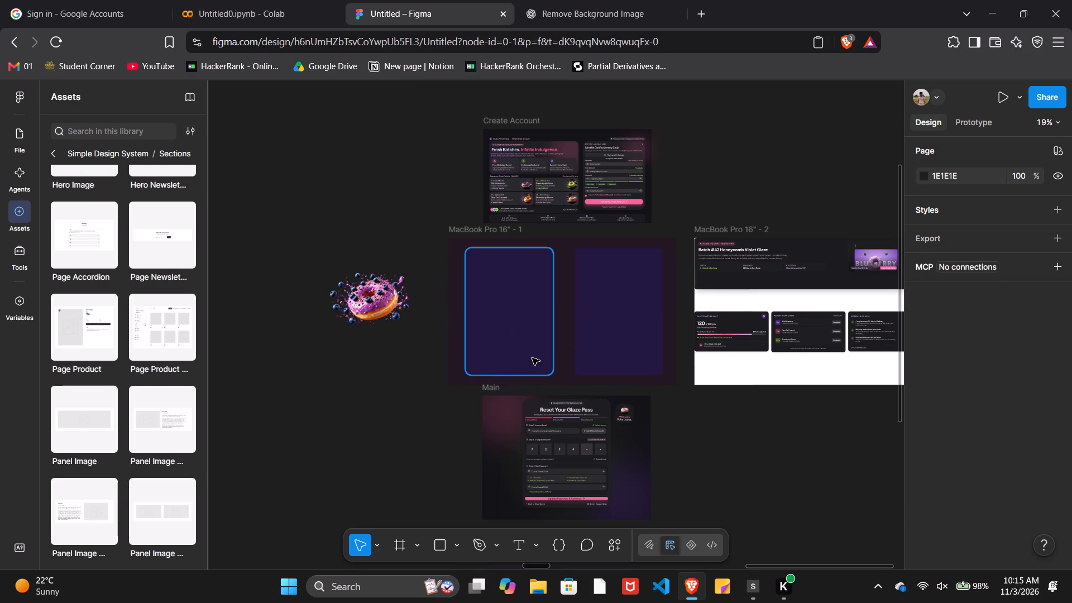
Move the blueberry donut image into the MacBook Pro 16" - 1 frame, over the upper part of the left rectangle.
left_click_drag(377, 299, 467, 276)
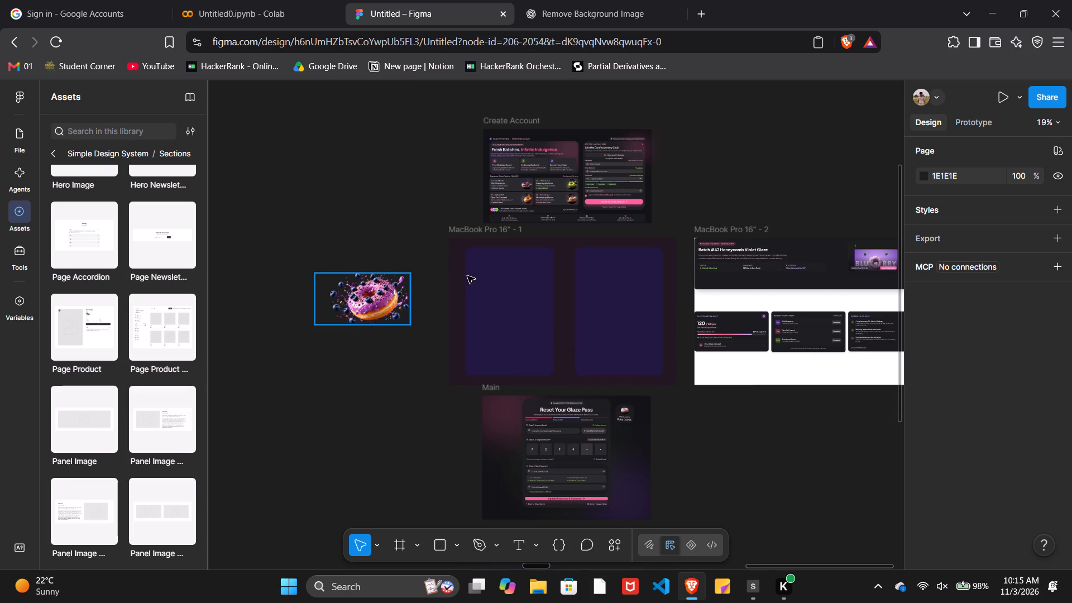
left_click_drag(467, 276, 516, 281)
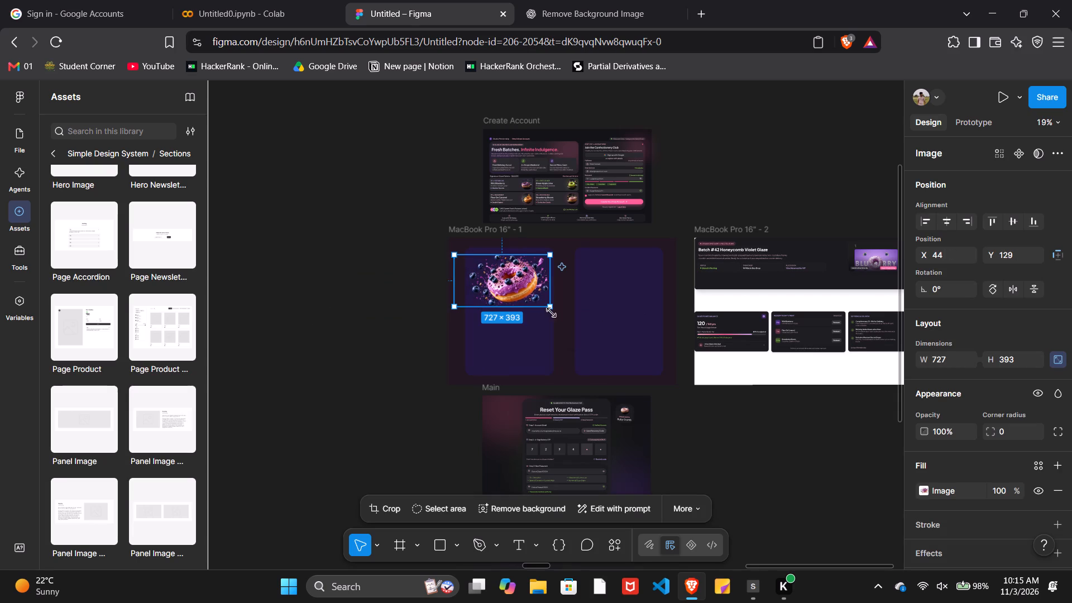
Resize the donut image to match the left rectangle's width, about 671 × 362.
left_click_drag(549, 304, 543, 303)
left_click_drag(543, 303, 542, 303)
left_click_drag(492, 269, 500, 270)
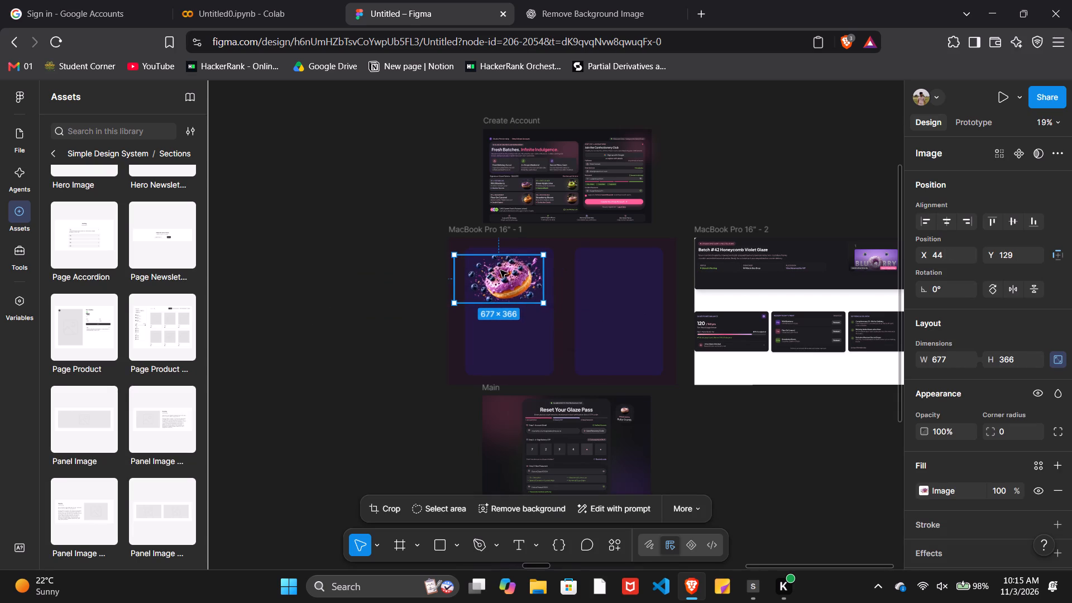
left_click_drag(500, 270, 499, 272)
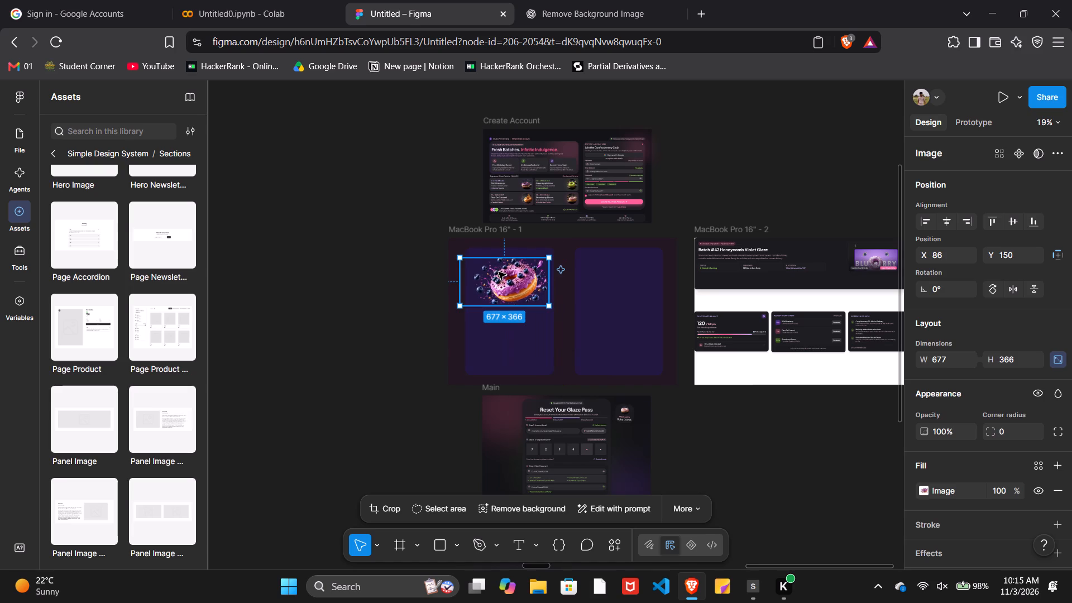
left_click(460, 281)
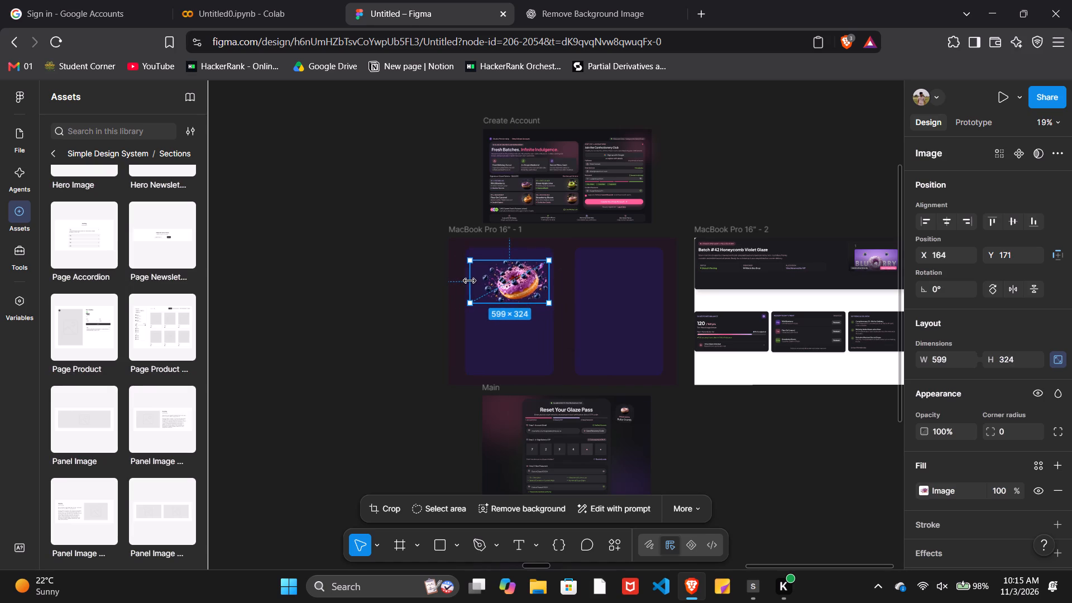
left_click(516, 341)
left_click(543, 283)
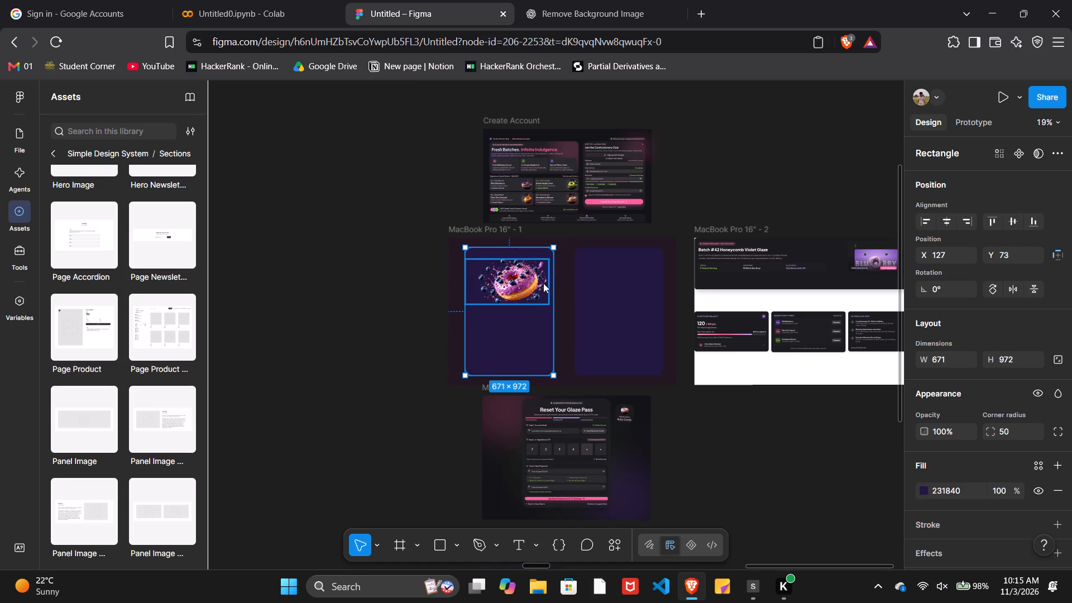
left_click_drag(548, 283, 551, 282)
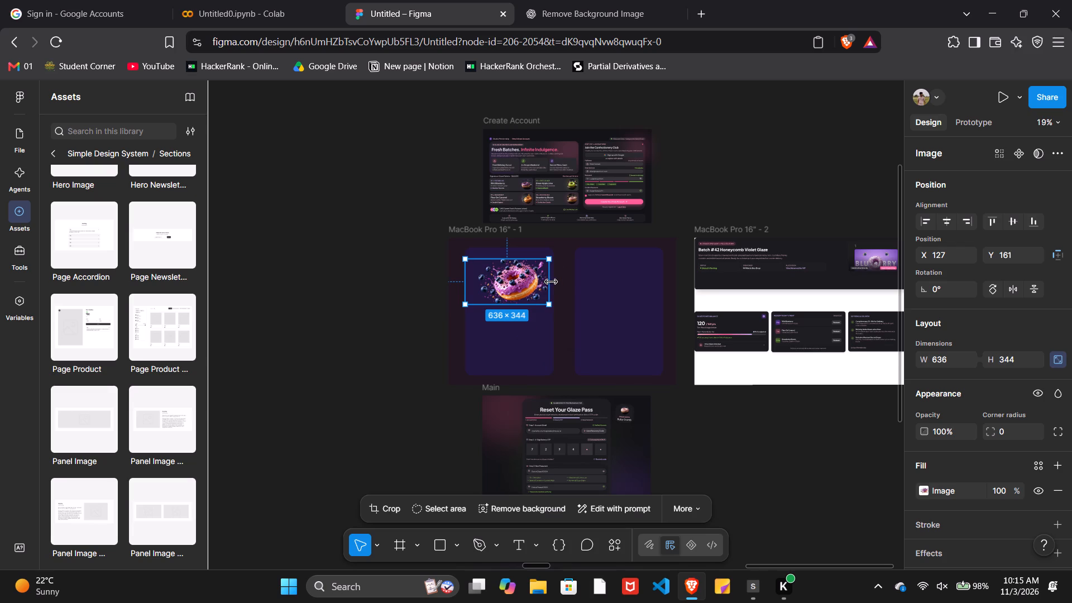
left_click_drag(551, 282, 556, 281)
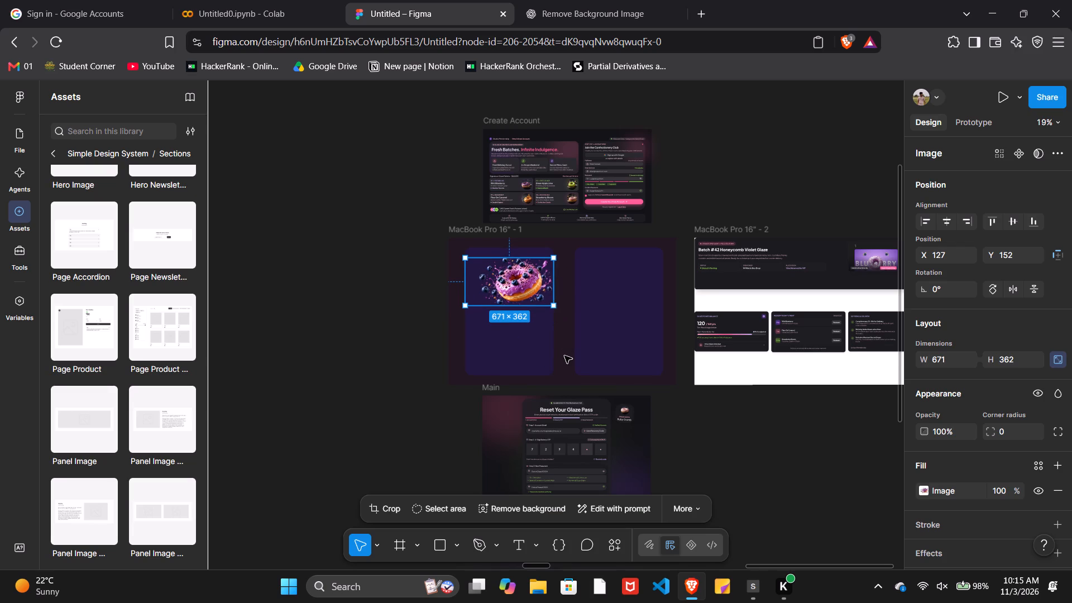
Reposition the donut image to about X 63, Y 141 so the donut sits centred near the left rectangle's top.
left_click(564, 356)
left_click_drag(529, 295, 522, 301)
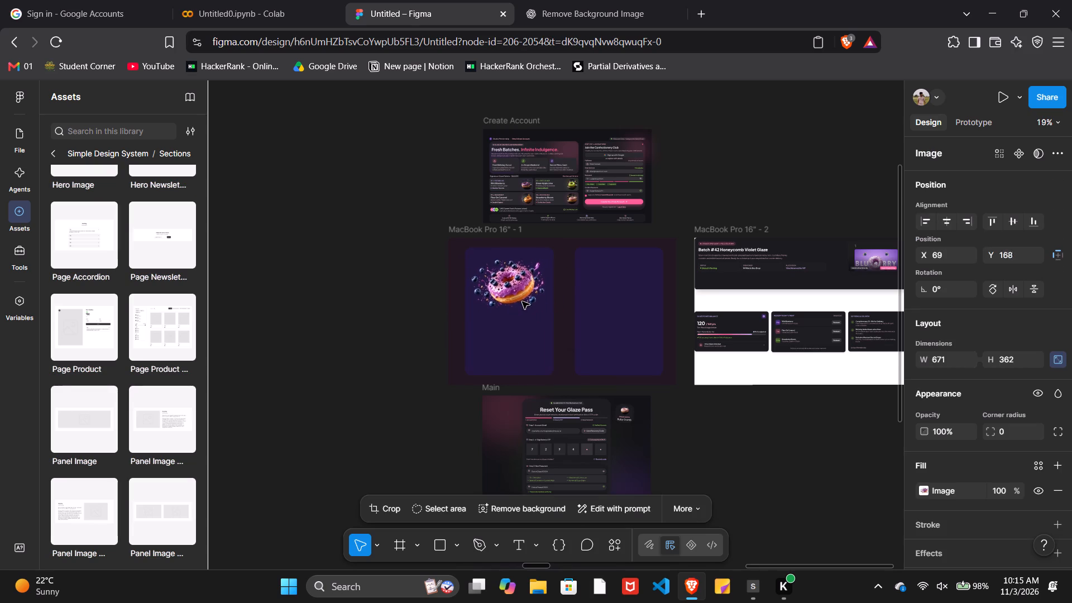
left_click_drag(522, 301, 521, 294)
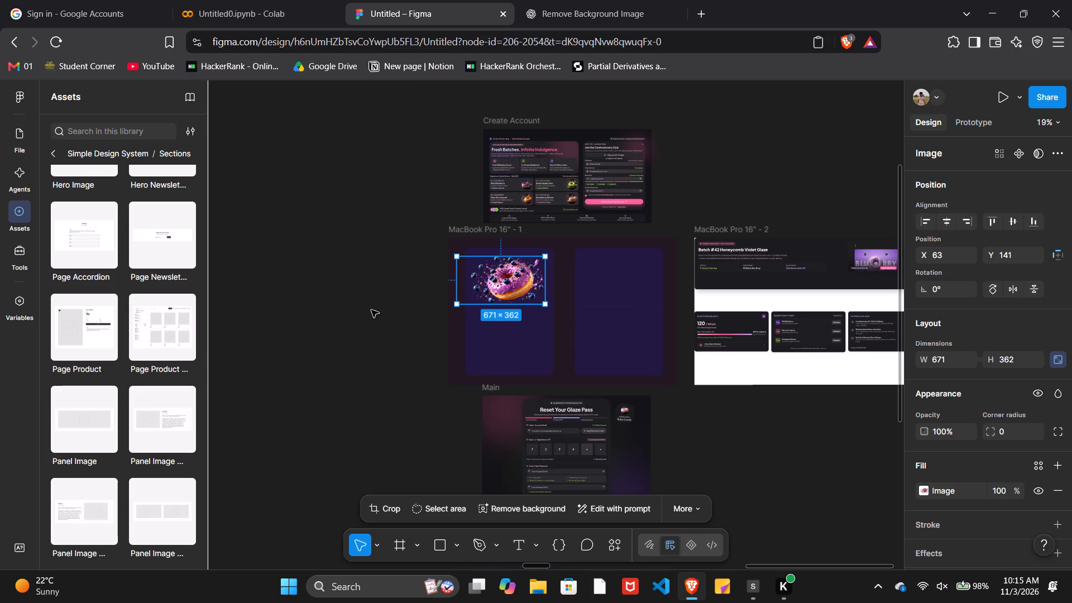
left_click(371, 310)
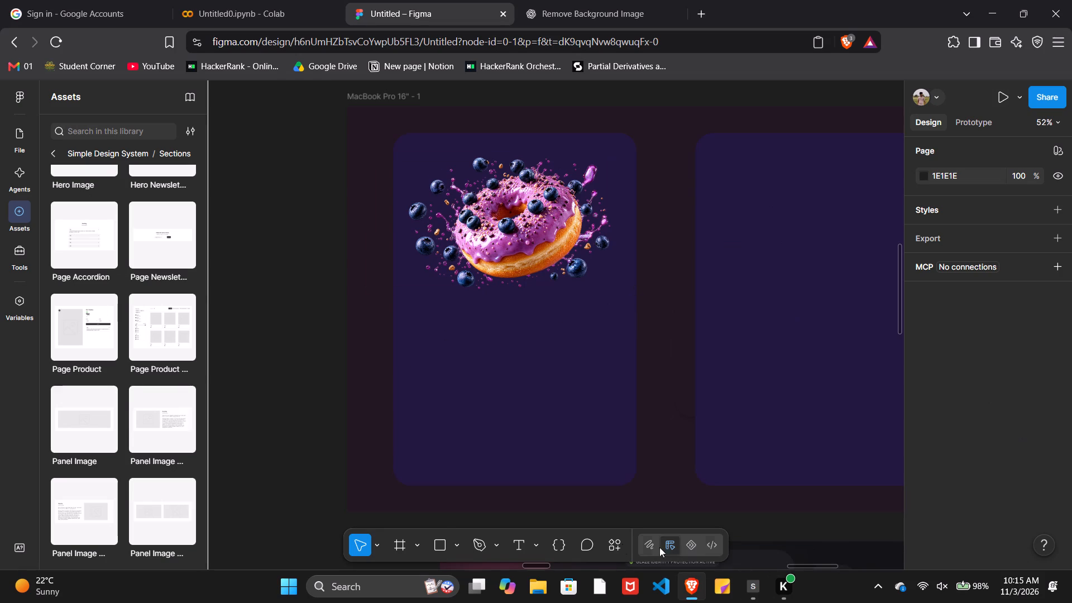
left_click(519, 552)
left_click(433, 320)
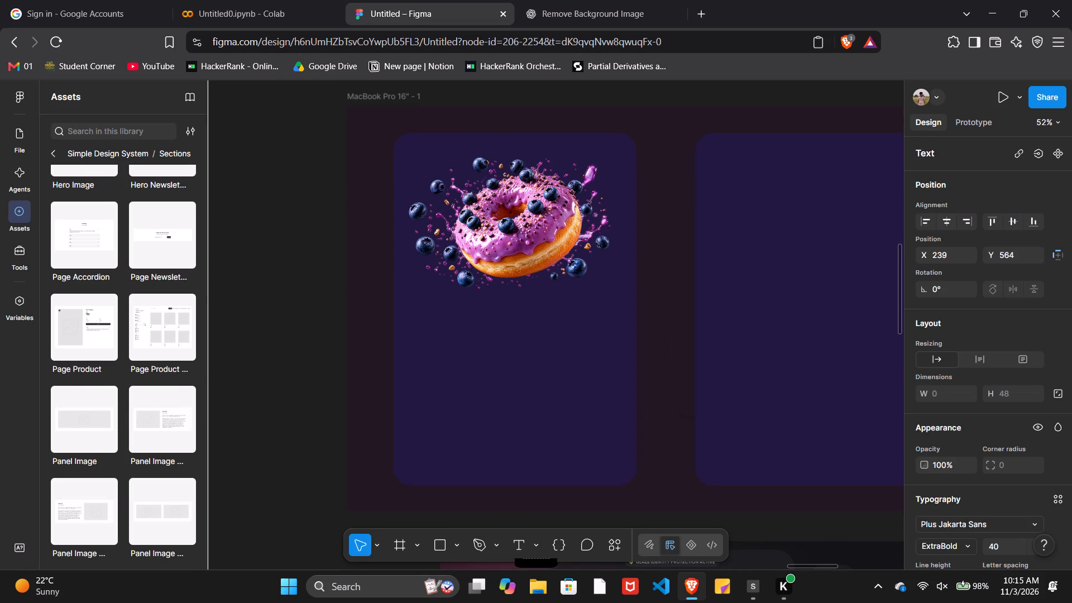
key("BackSpace")
key("BackSpace")
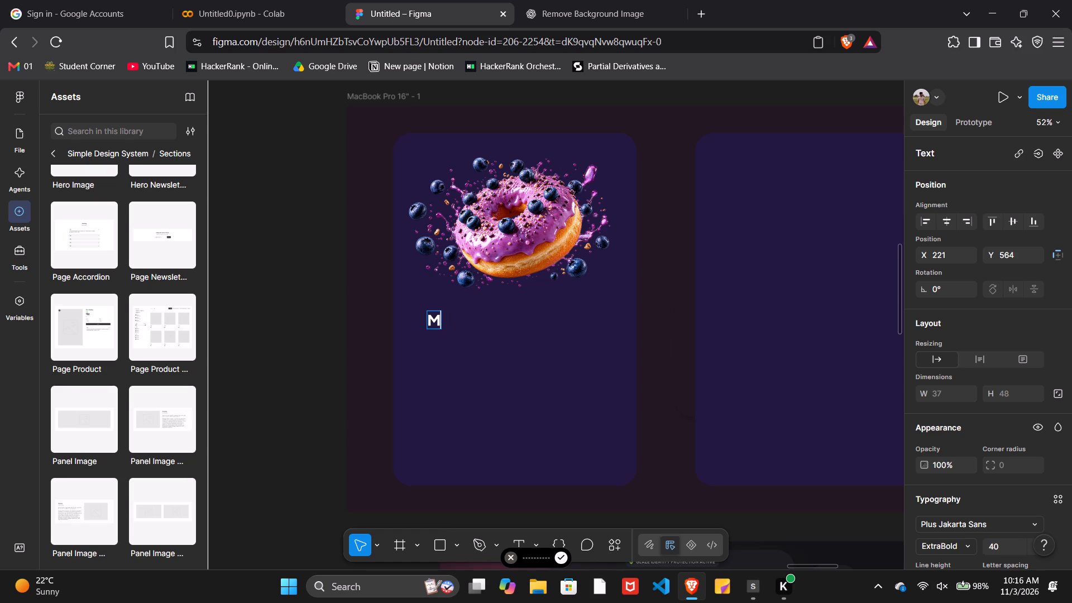
type("aster baker")
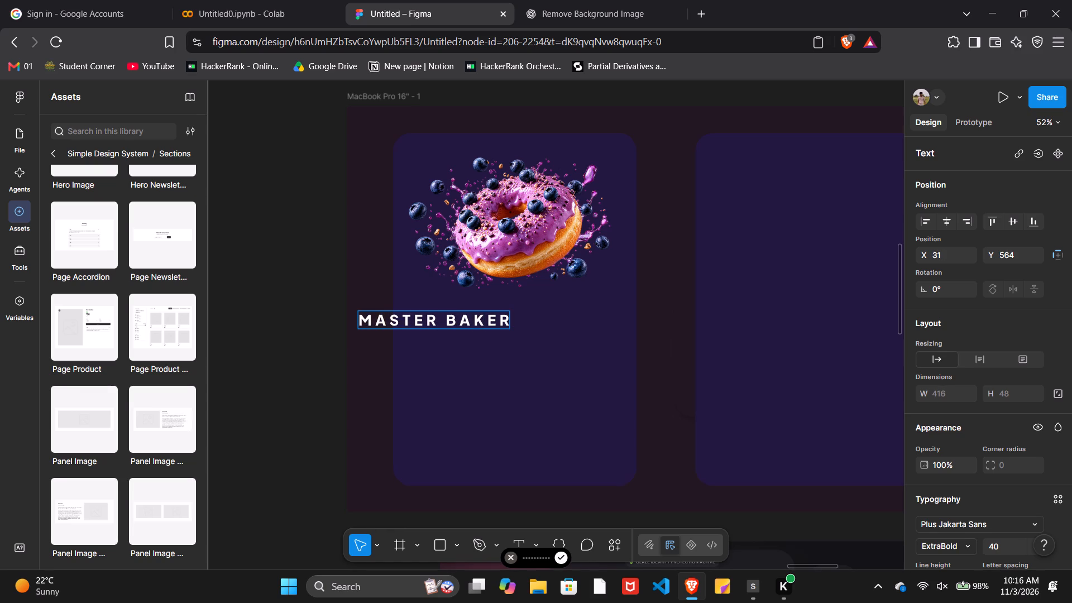
type("'s")
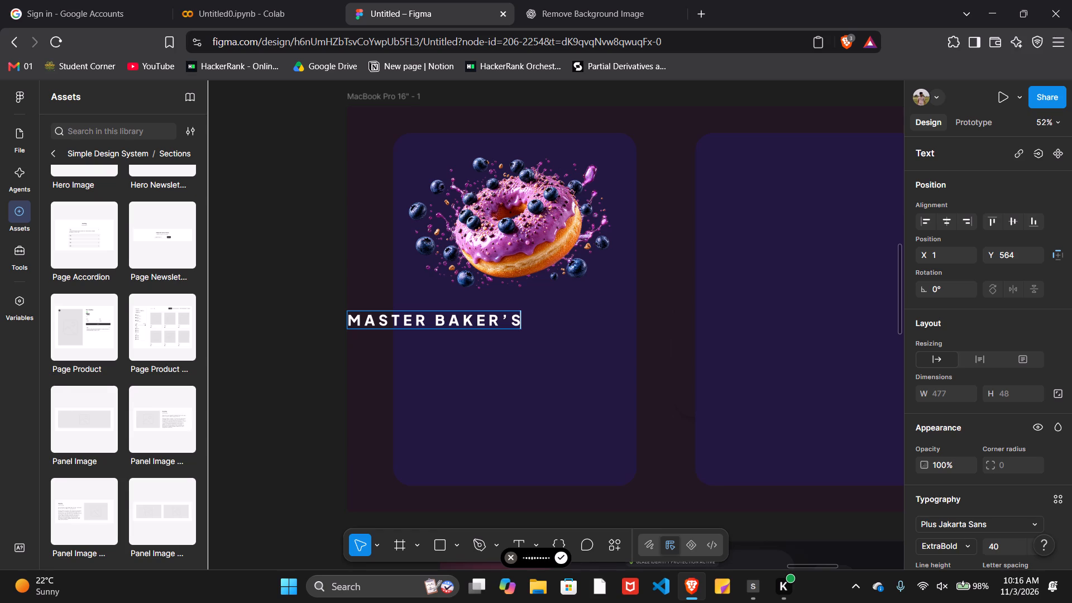
key("space")
type("dail")
type("y batch")
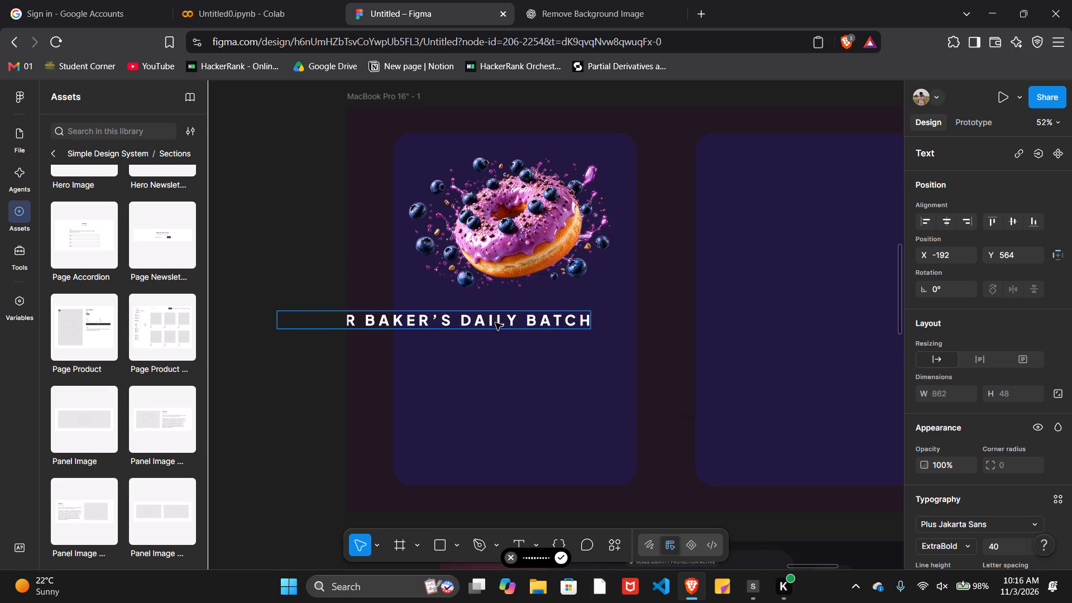
Set the letter spacing of the whole "MASTER BAKER'S DAILY BATCH" text to 0.
scroll(1002, 510, "down", 1)
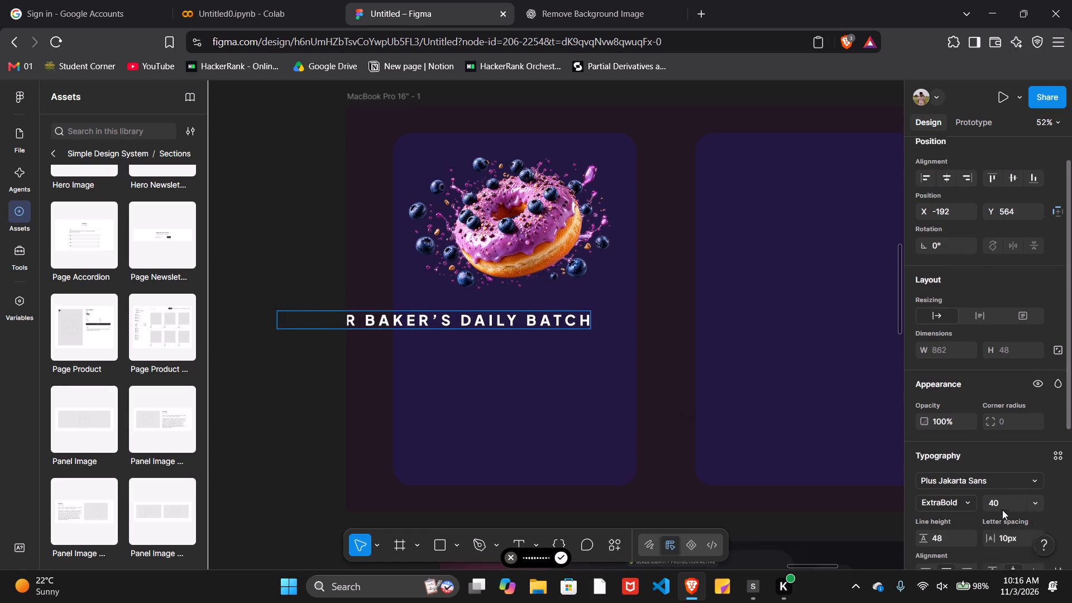
scroll(1002, 510, "down", 1)
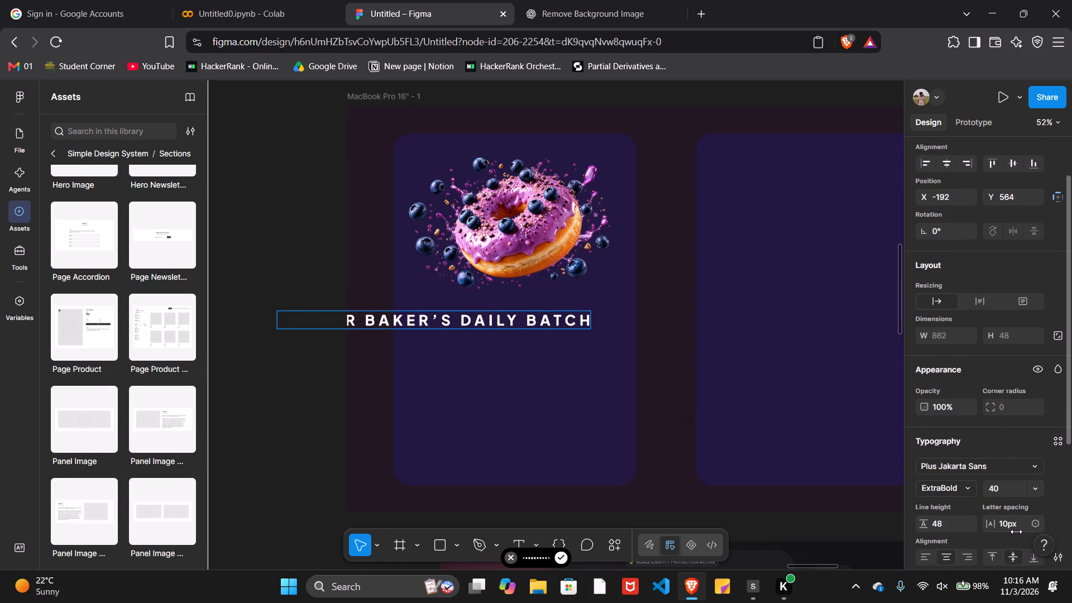
left_click(1013, 521)
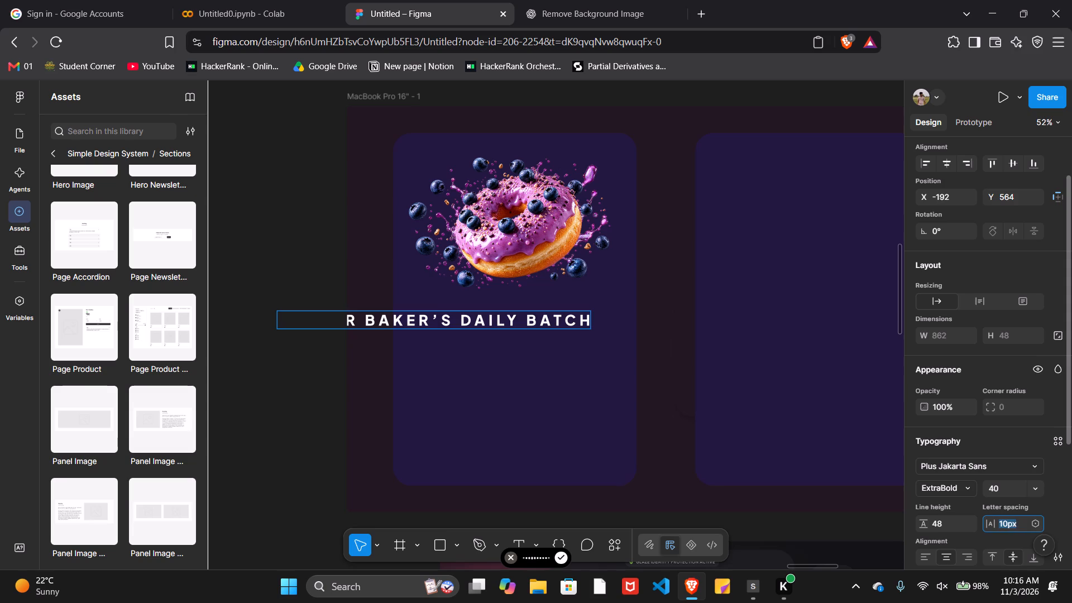
key("0")
key("Return")
triple_click(509, 320)
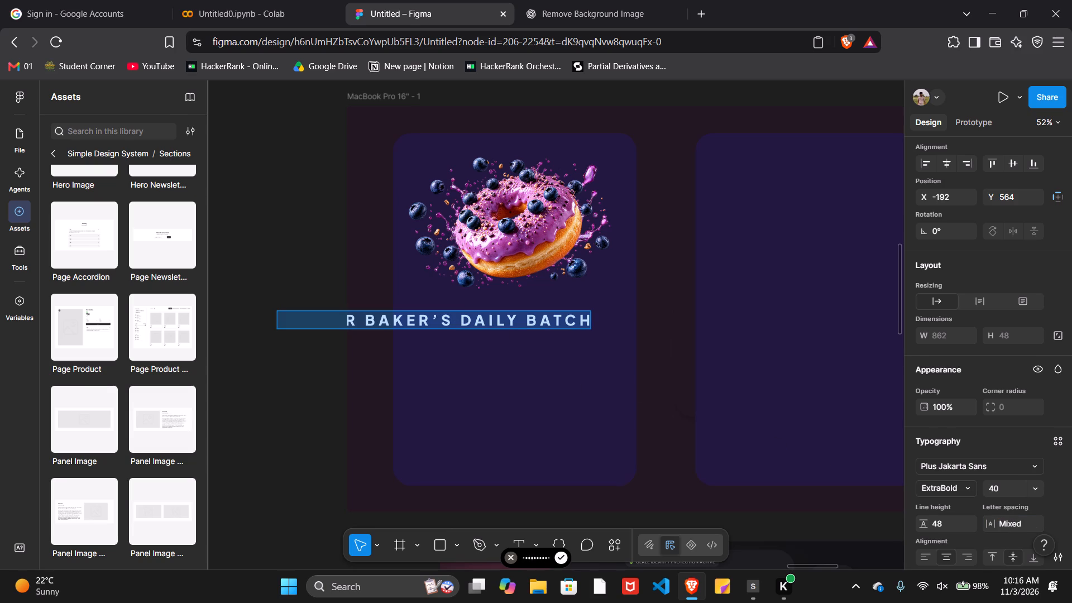
left_click(1016, 524)
key("0")
key("Return")
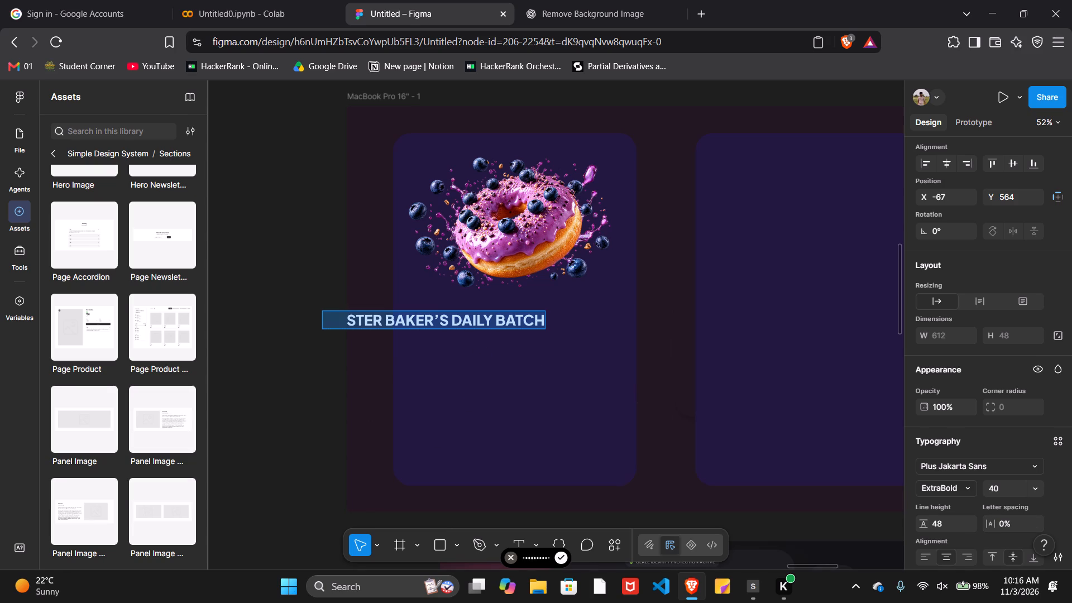
left_click(248, 396)
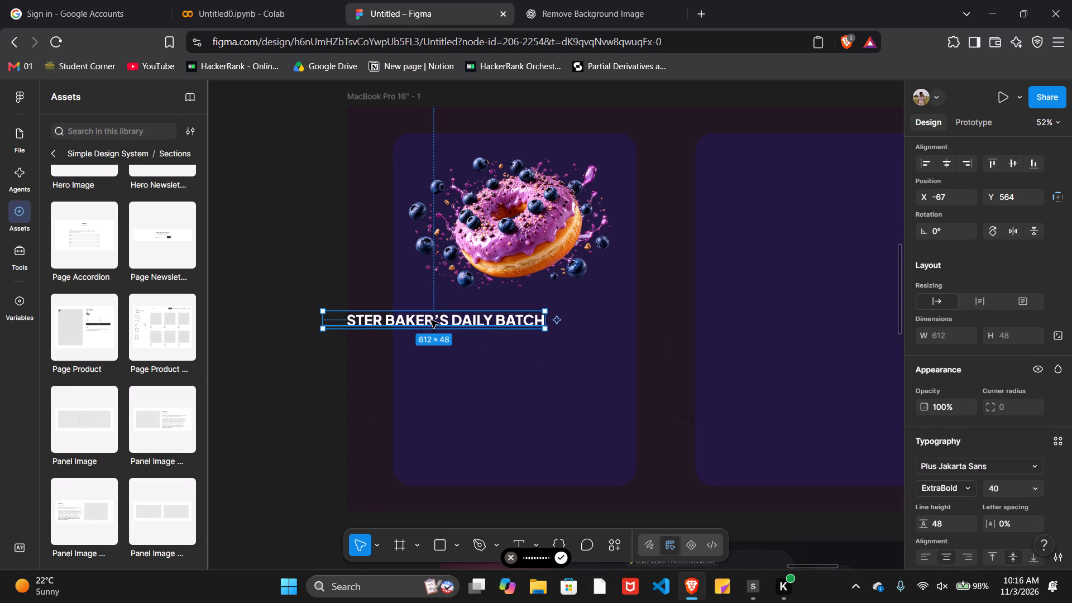
Move the "MASTER BAKER'S DAILY BATCH" text to about X 157, Y 535, centred in the left rectangle beneath the donut.
left_click_drag(431, 320, 510, 312)
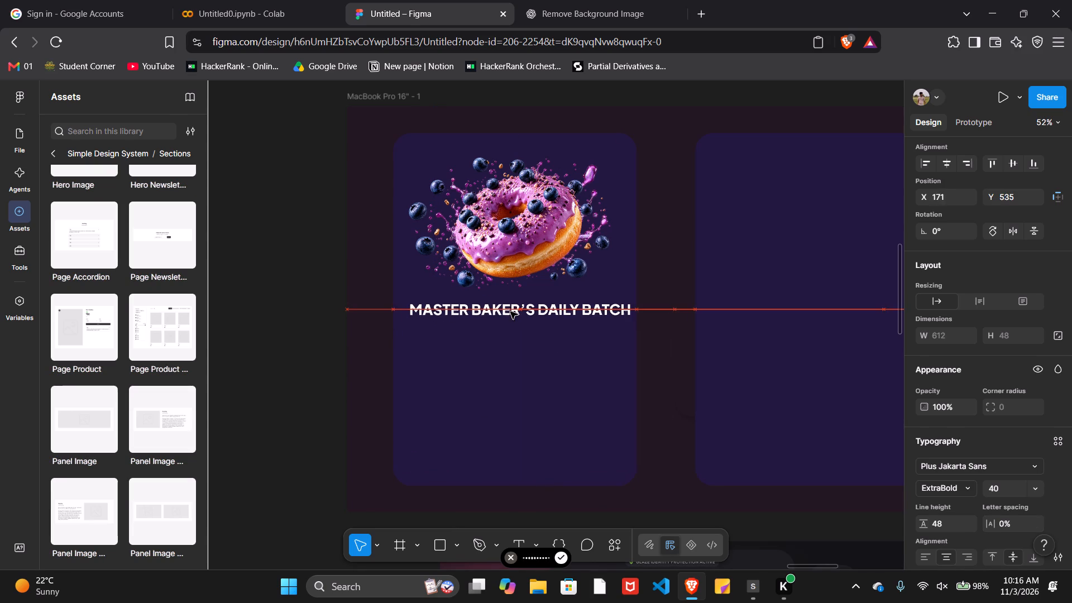
left_click_drag(510, 312, 510, 312)
Underline the entire "MASTER BAKER'S DAILY BATCH" text.
triple_click(510, 312)
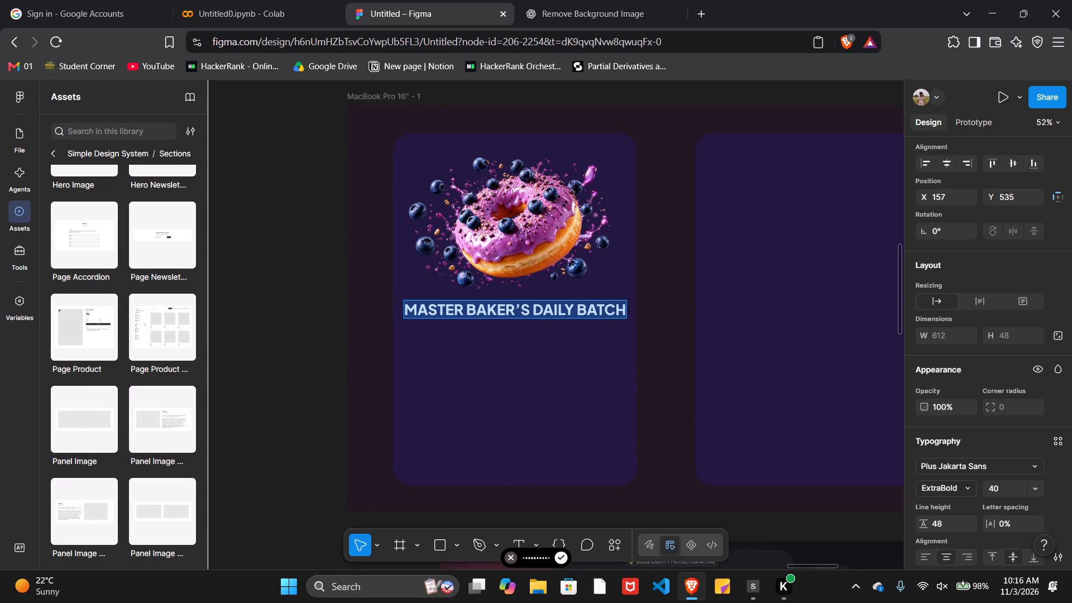
key("ctrl+u")
left_click(251, 368)
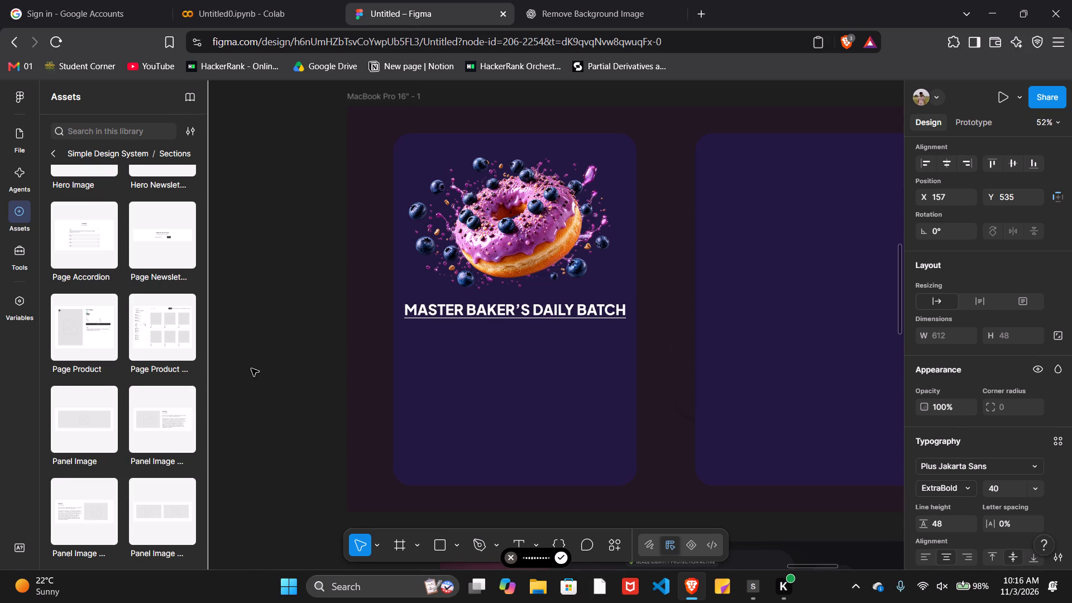
Apply the library colour Accents/Purple as the fill of the "MASTER BAKER'S DAILY BATCH" text.
triple_click(567, 309)
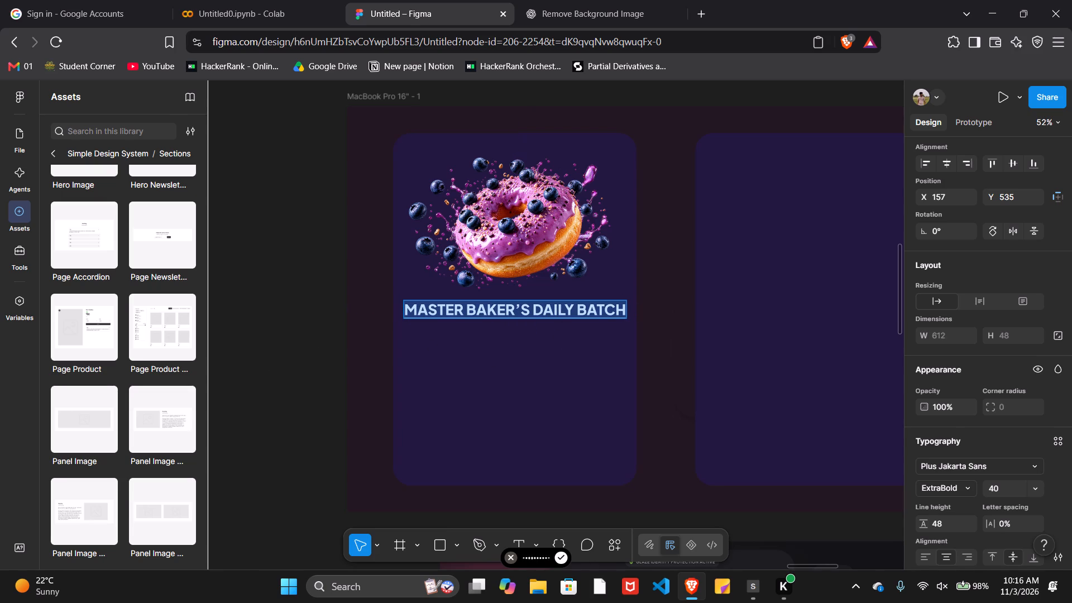
scroll(937, 485, "down", 5)
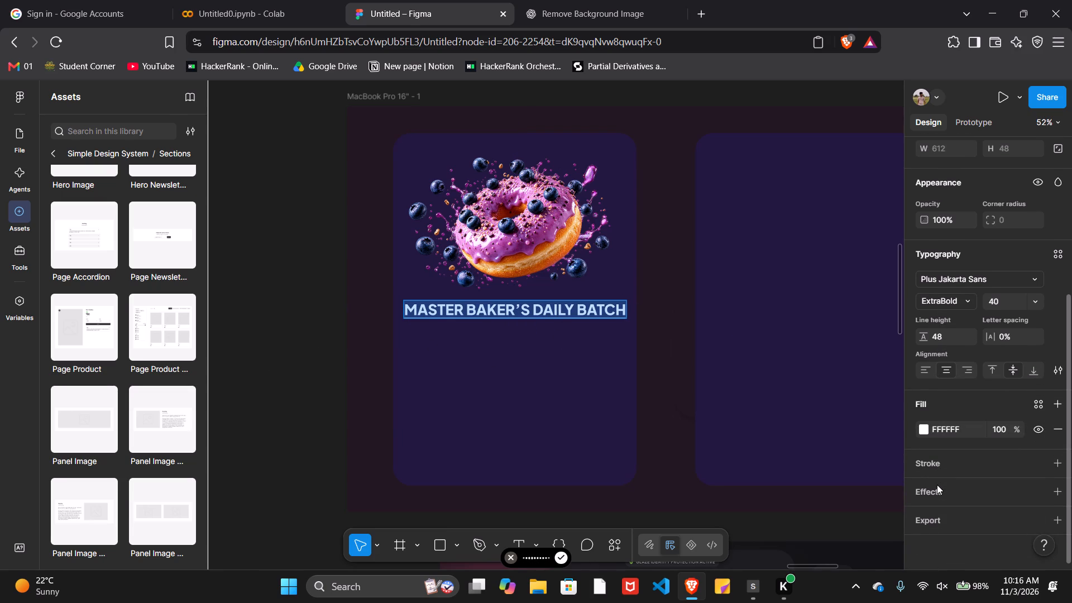
scroll(937, 485, "down", 1)
left_click(1035, 402)
scroll(801, 457, "down", 1)
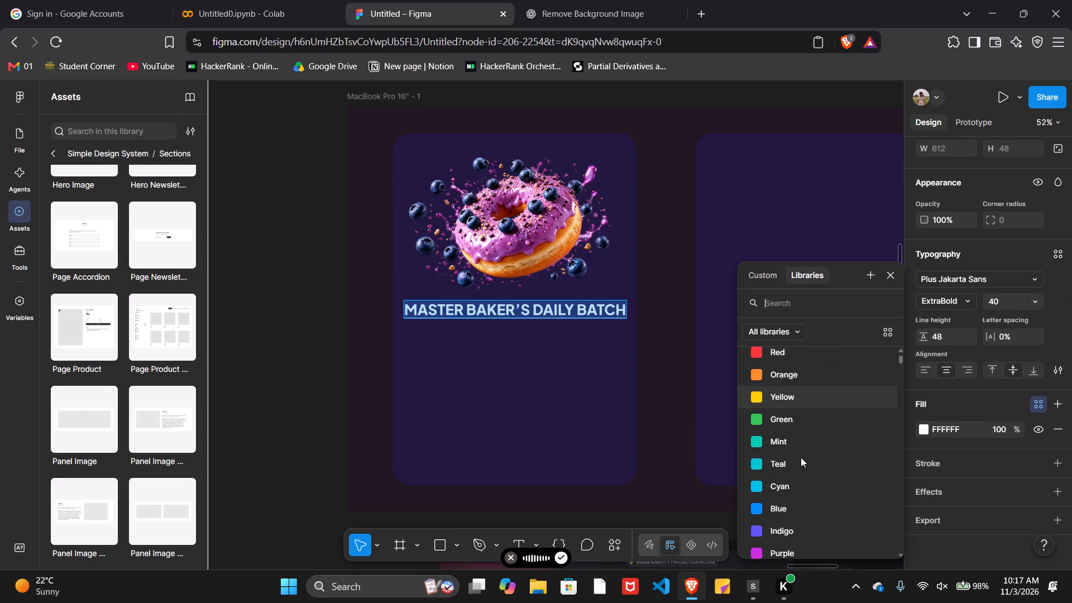
scroll(801, 457, "down", 2)
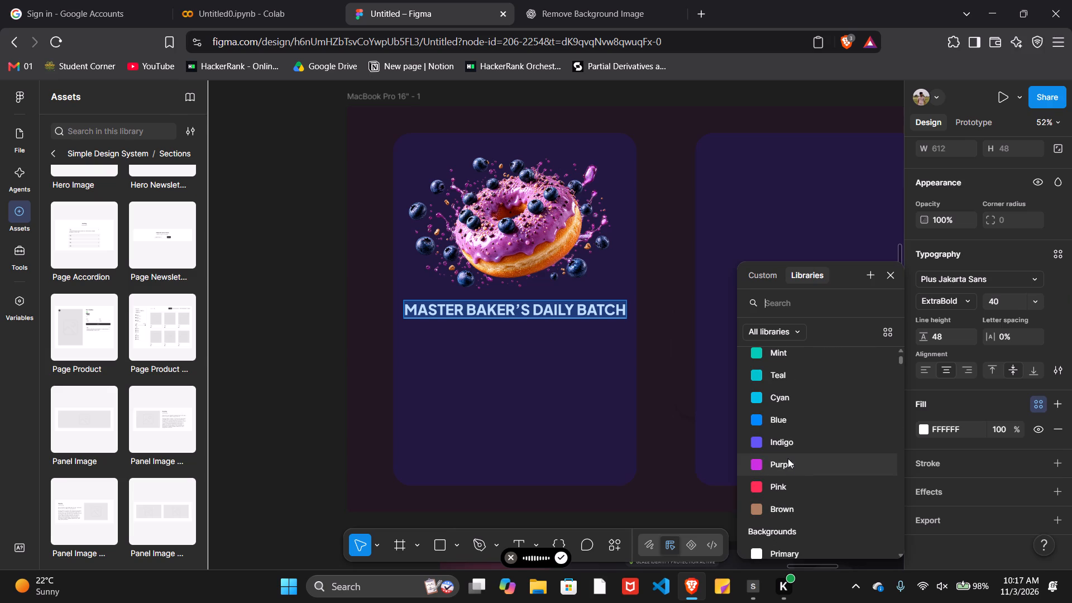
left_click(788, 458)
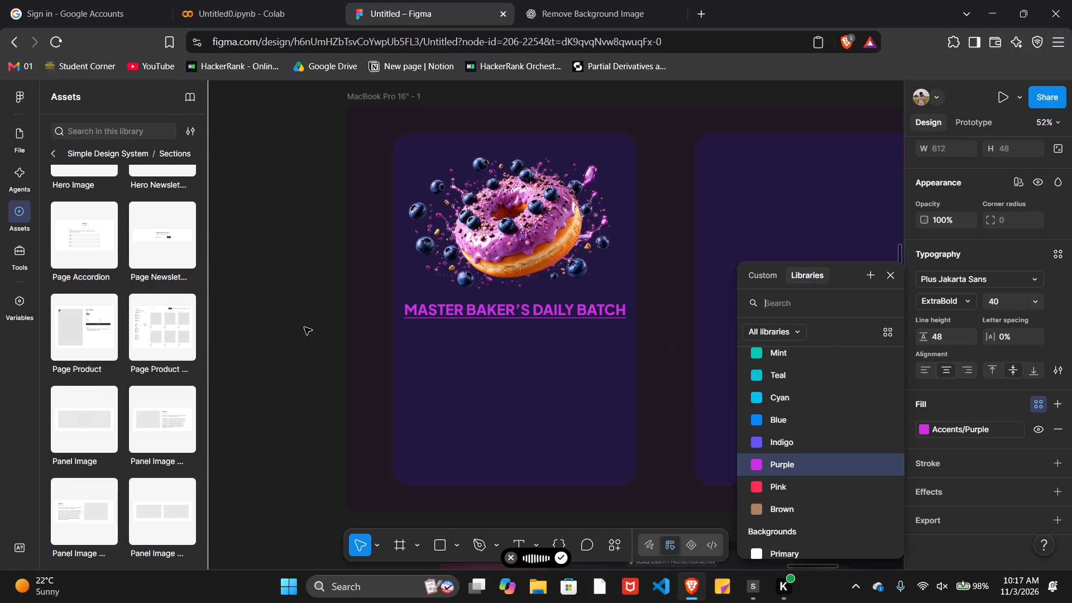
left_click(304, 327)
scroll(837, 488, "down", 1)
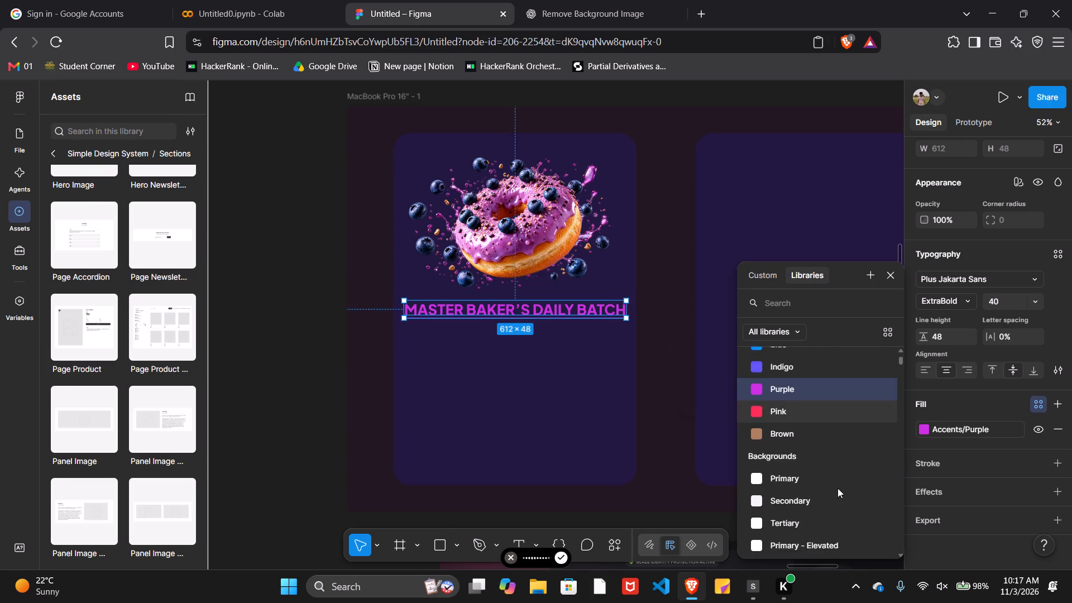
left_click(291, 351)
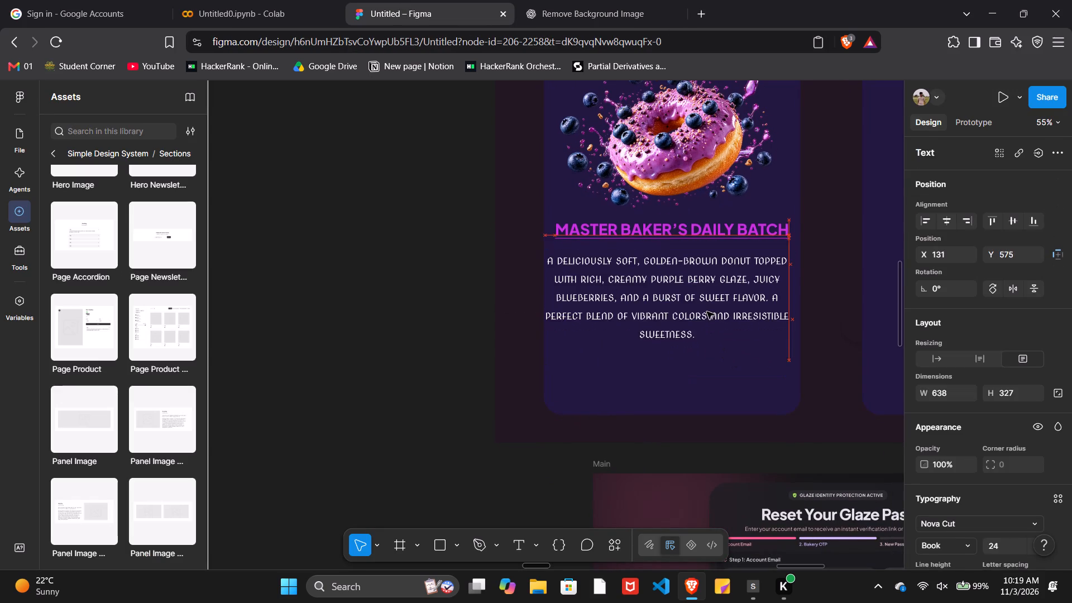
left_click_drag(707, 312, 710, 311)
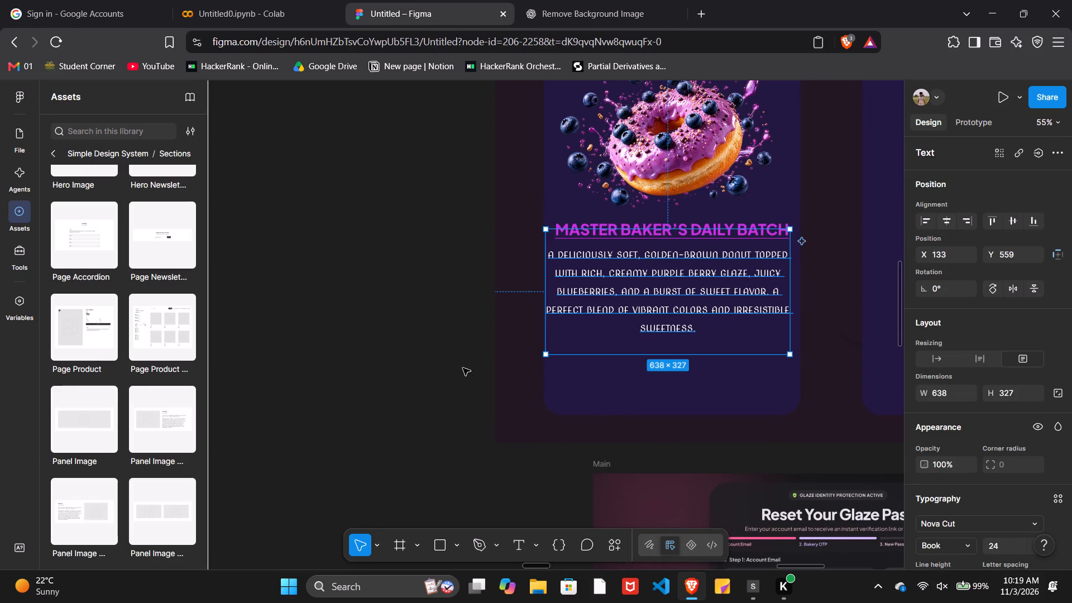
left_click(454, 371)
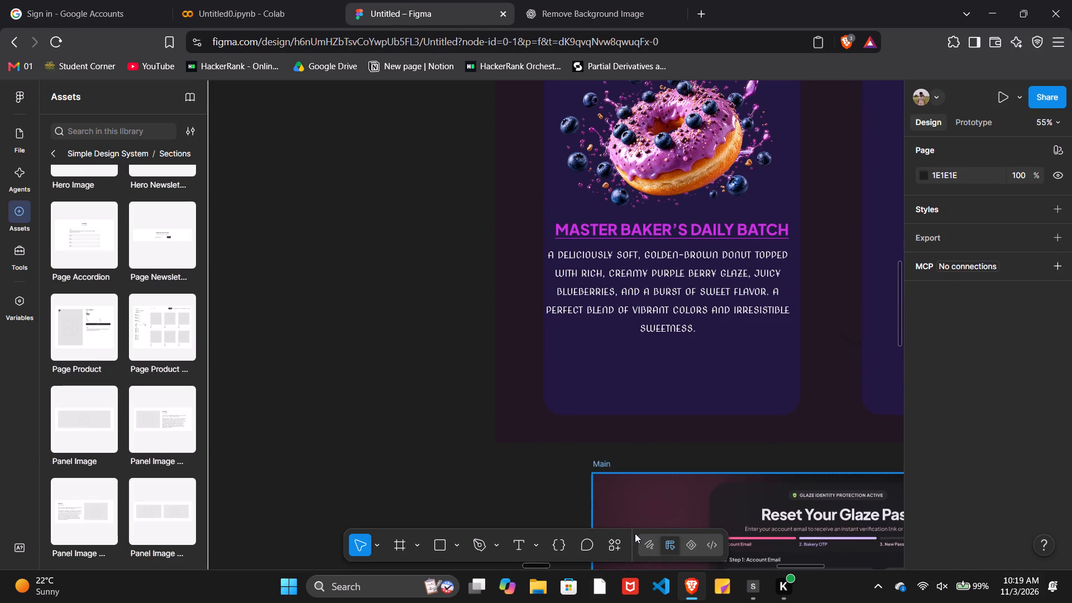
Add the copied tagline "A little sweetness, a burst of berry magic!" as a text layer near the donut panel's bottom edge.
left_click(524, 540)
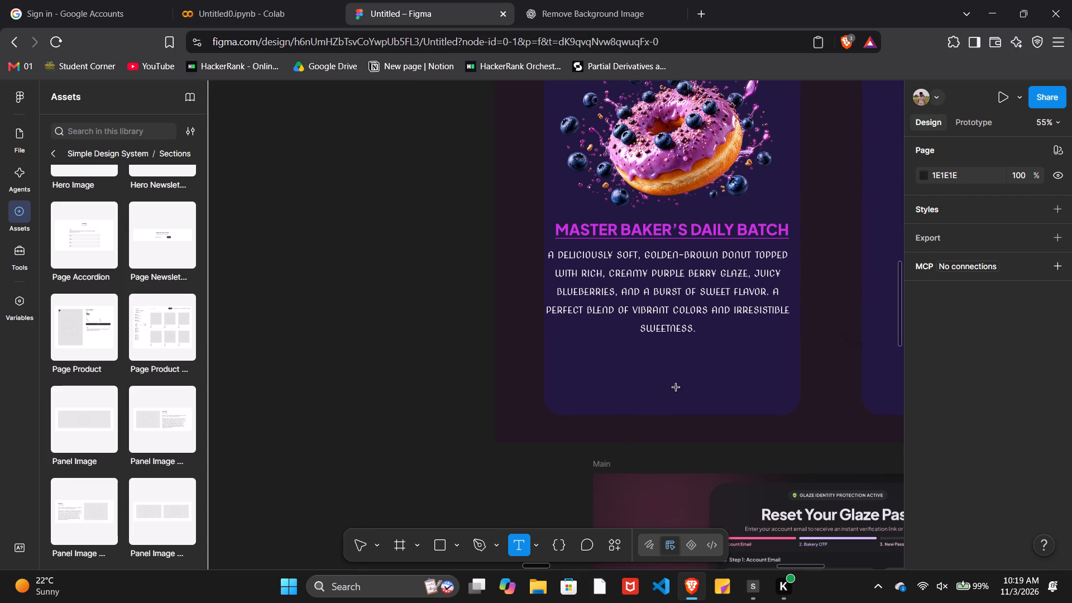
left_click(676, 387)
key("ctrl+v")
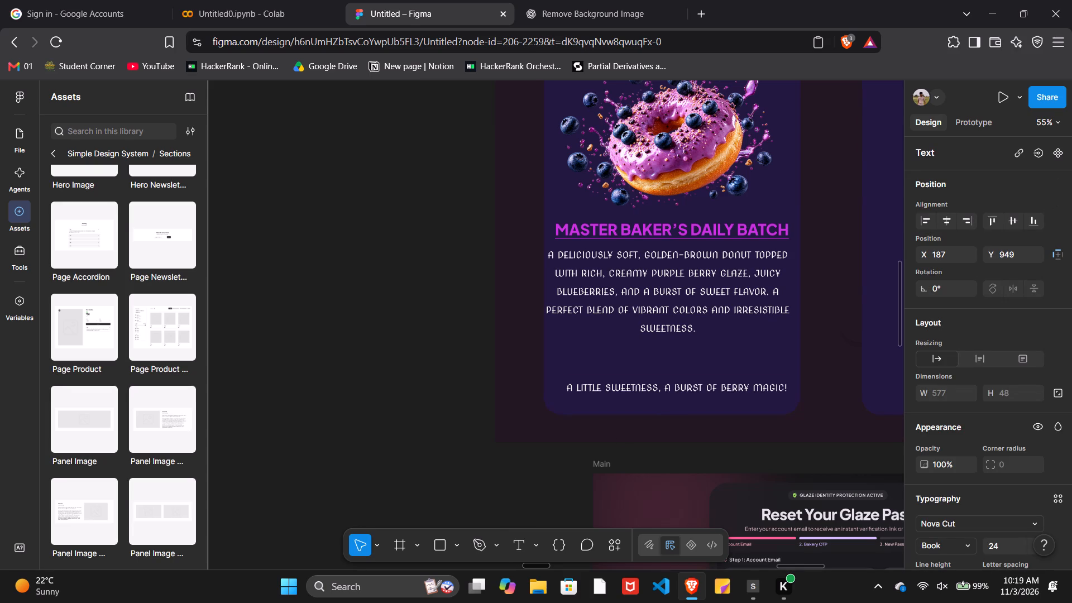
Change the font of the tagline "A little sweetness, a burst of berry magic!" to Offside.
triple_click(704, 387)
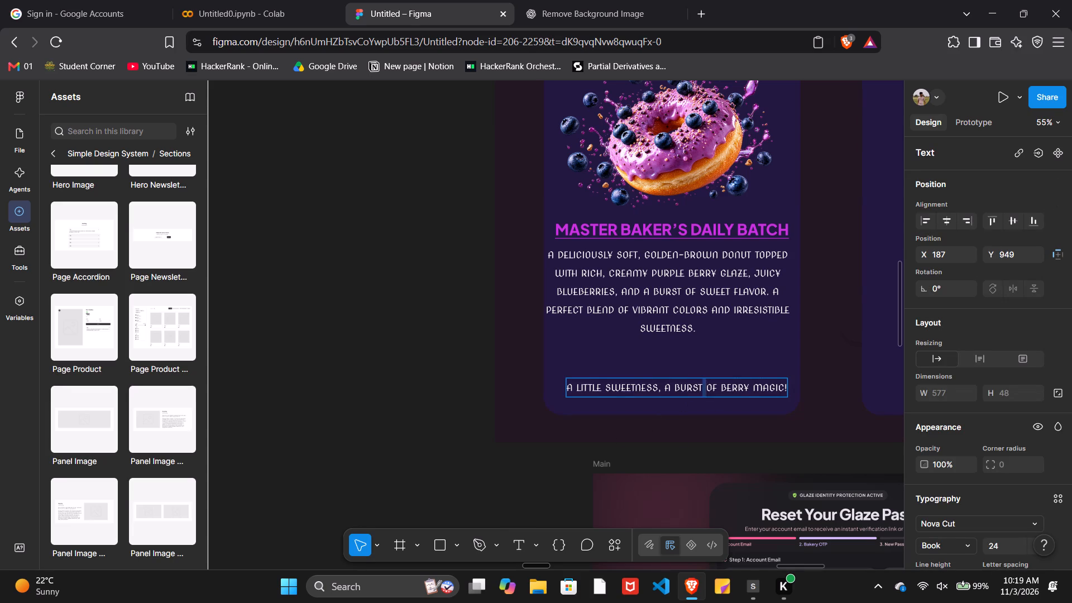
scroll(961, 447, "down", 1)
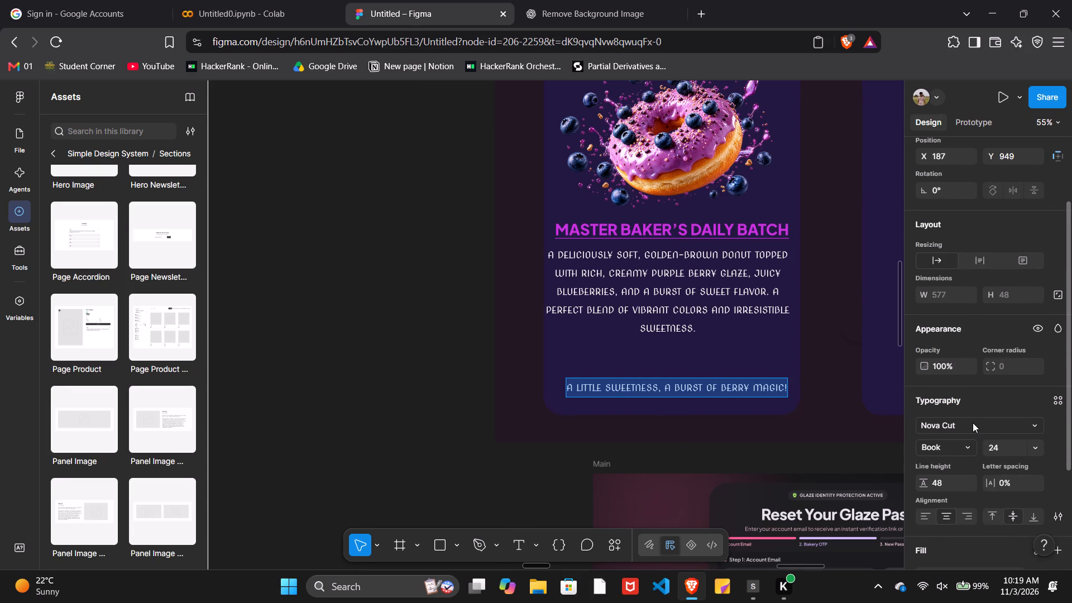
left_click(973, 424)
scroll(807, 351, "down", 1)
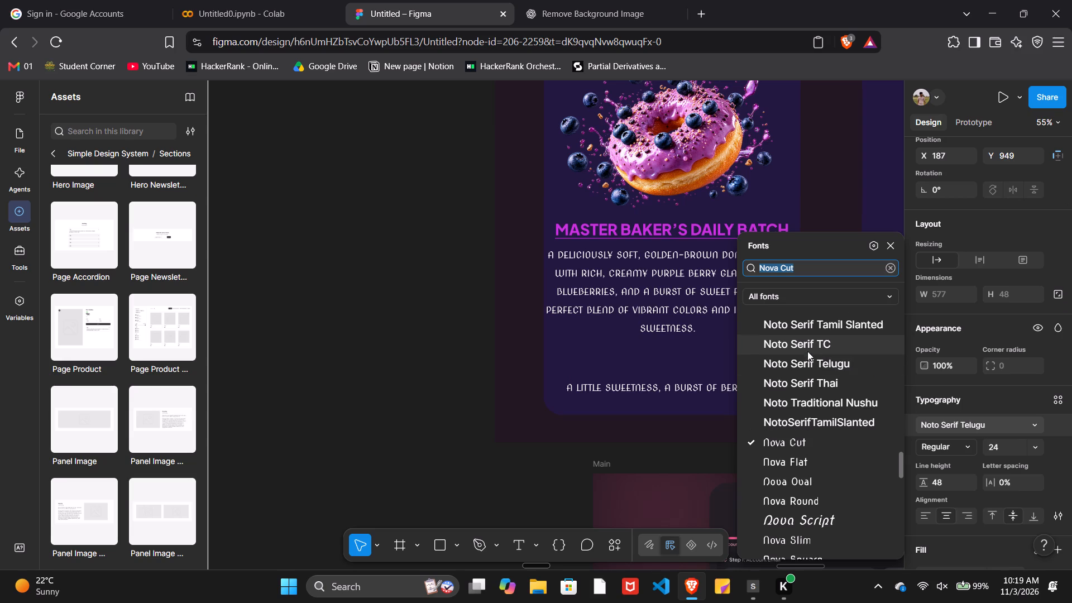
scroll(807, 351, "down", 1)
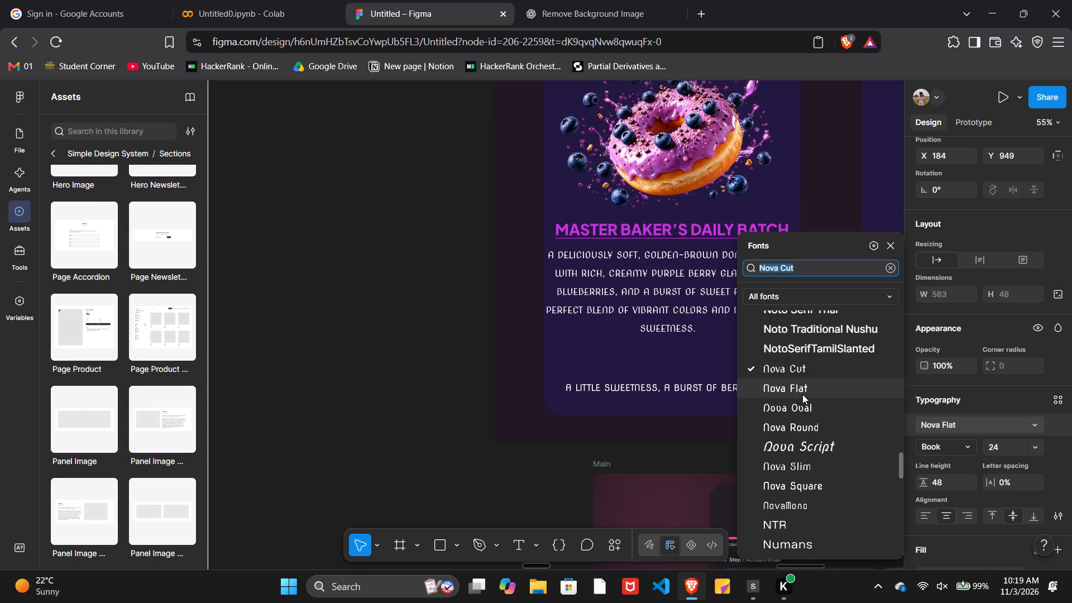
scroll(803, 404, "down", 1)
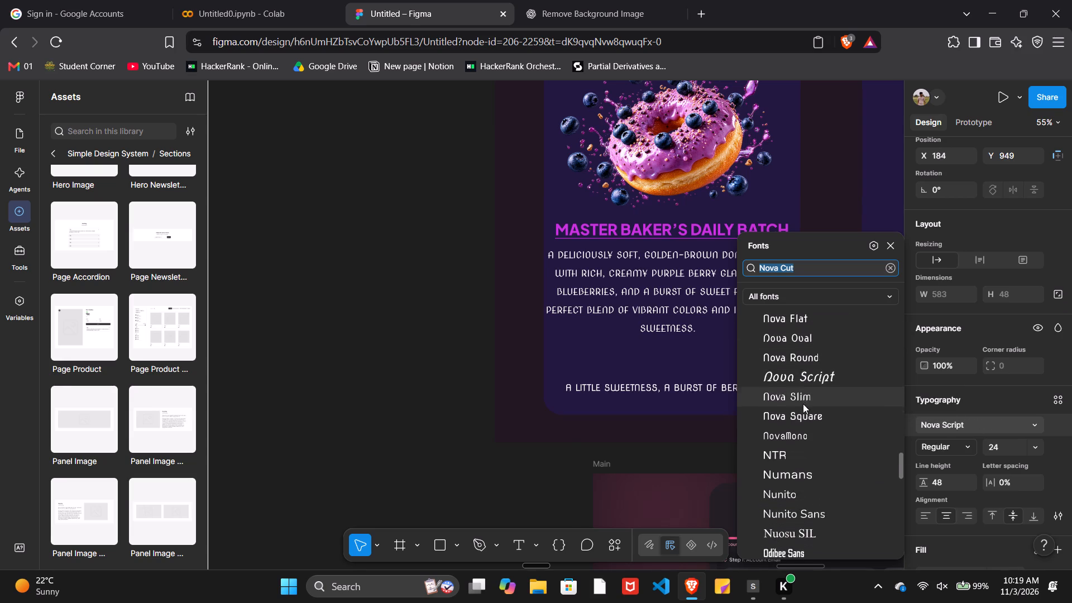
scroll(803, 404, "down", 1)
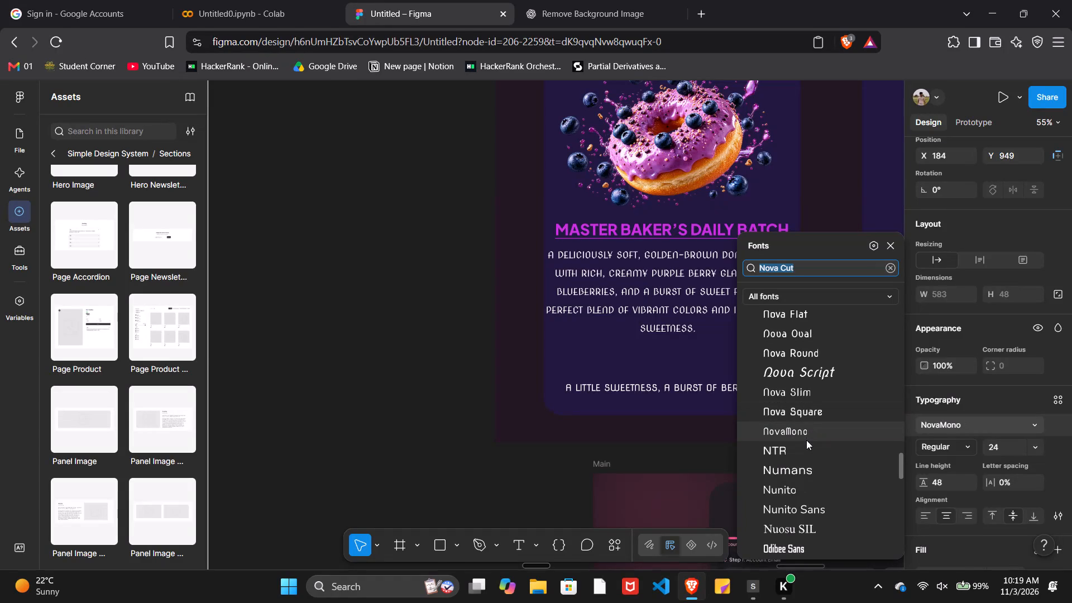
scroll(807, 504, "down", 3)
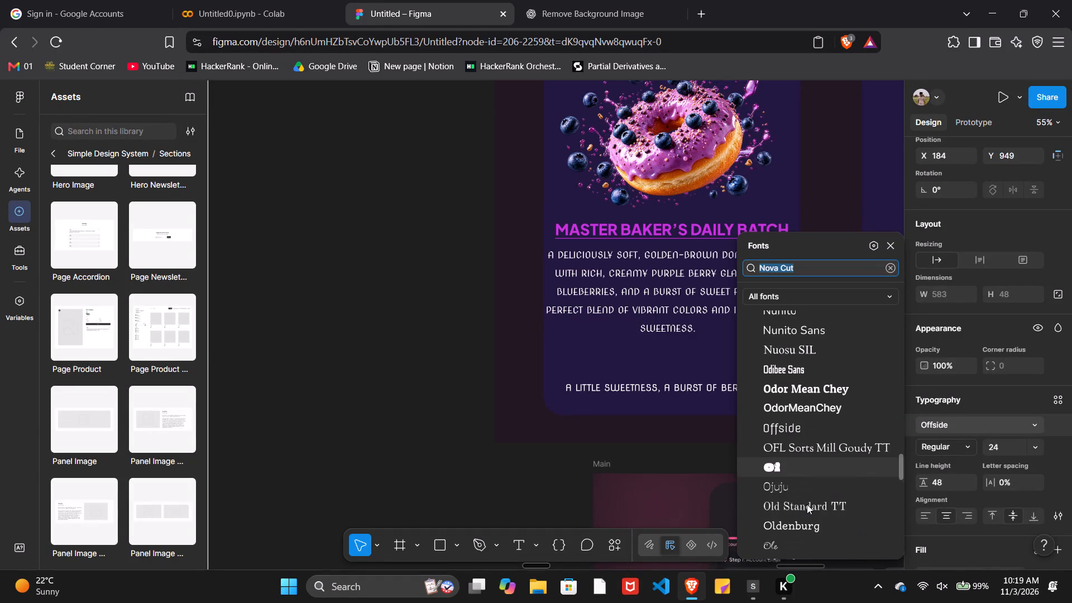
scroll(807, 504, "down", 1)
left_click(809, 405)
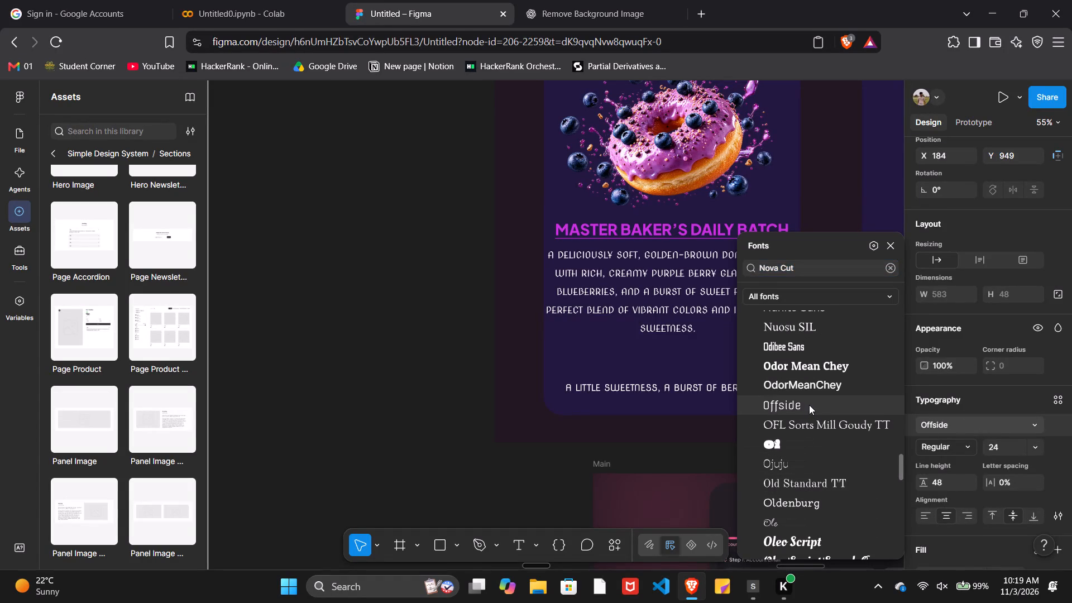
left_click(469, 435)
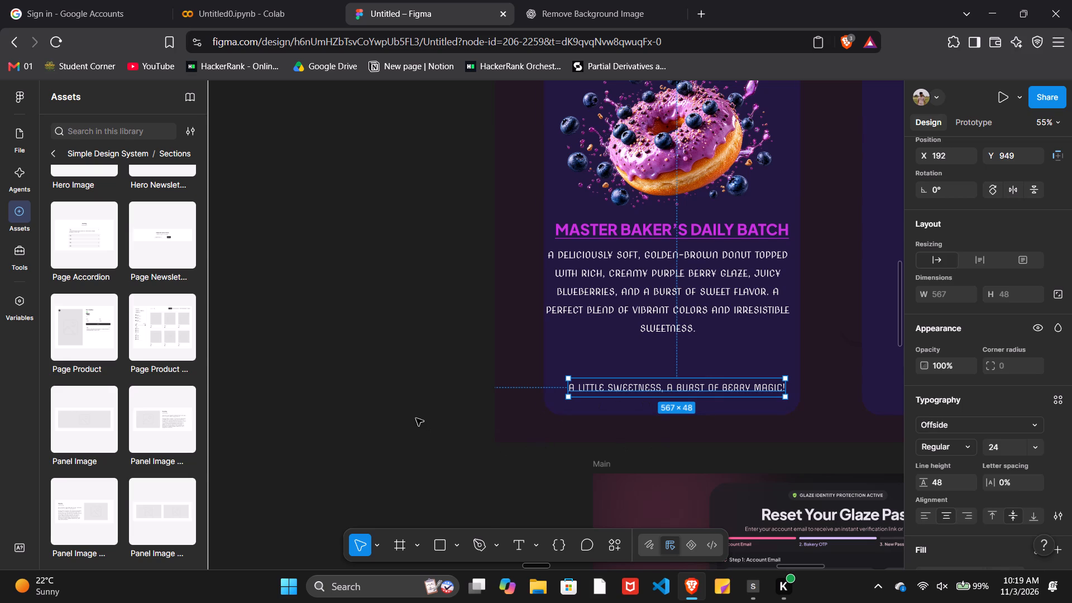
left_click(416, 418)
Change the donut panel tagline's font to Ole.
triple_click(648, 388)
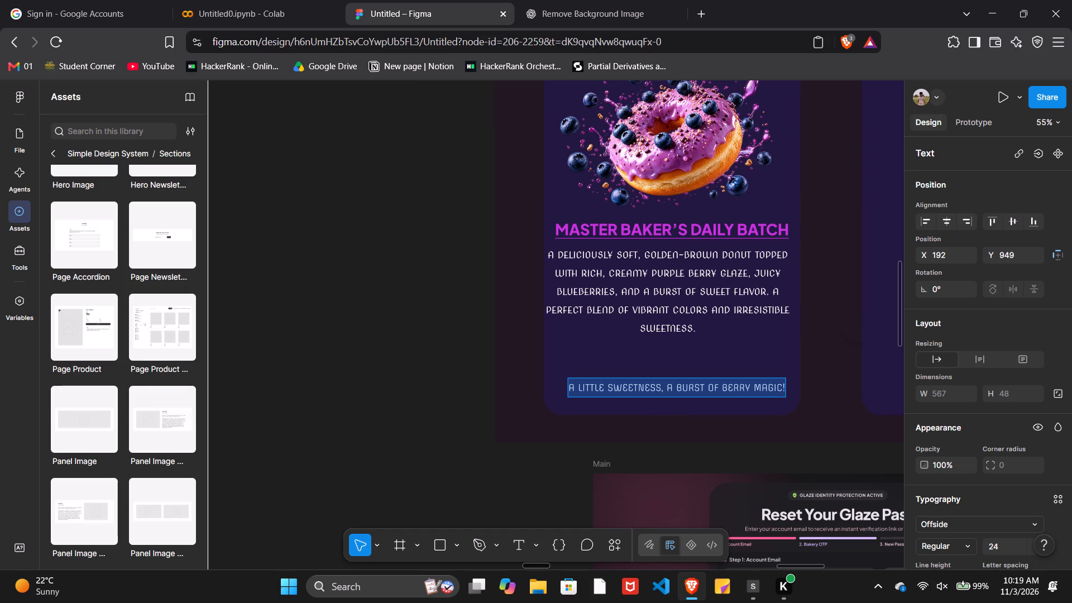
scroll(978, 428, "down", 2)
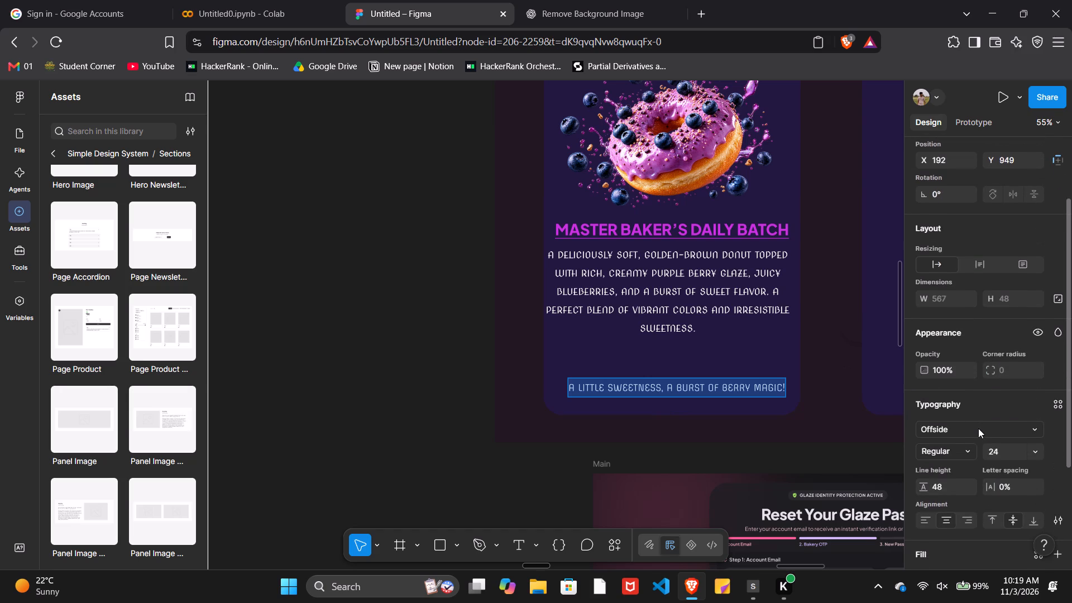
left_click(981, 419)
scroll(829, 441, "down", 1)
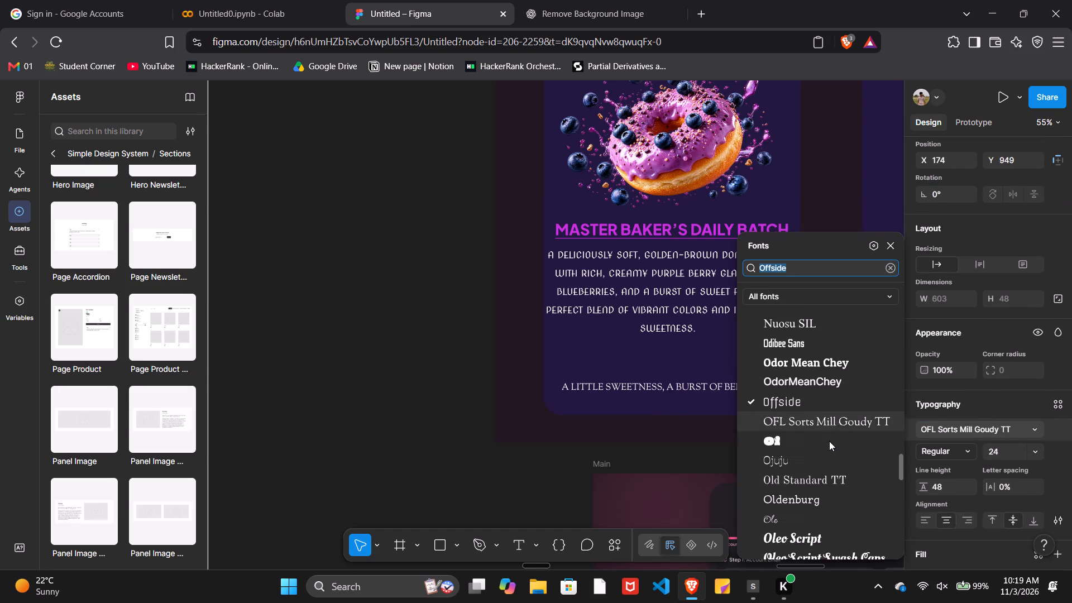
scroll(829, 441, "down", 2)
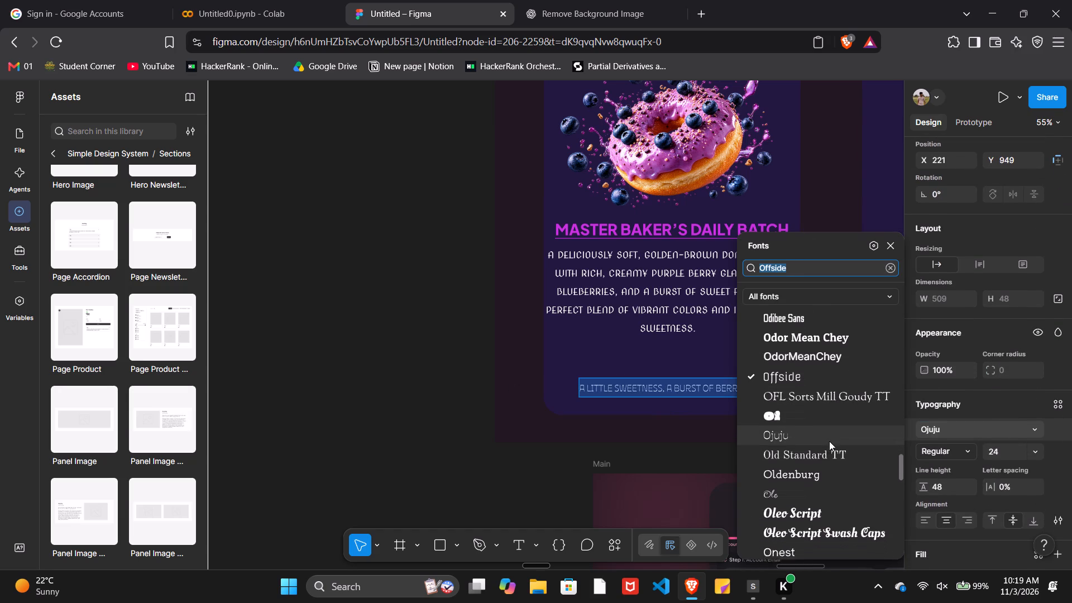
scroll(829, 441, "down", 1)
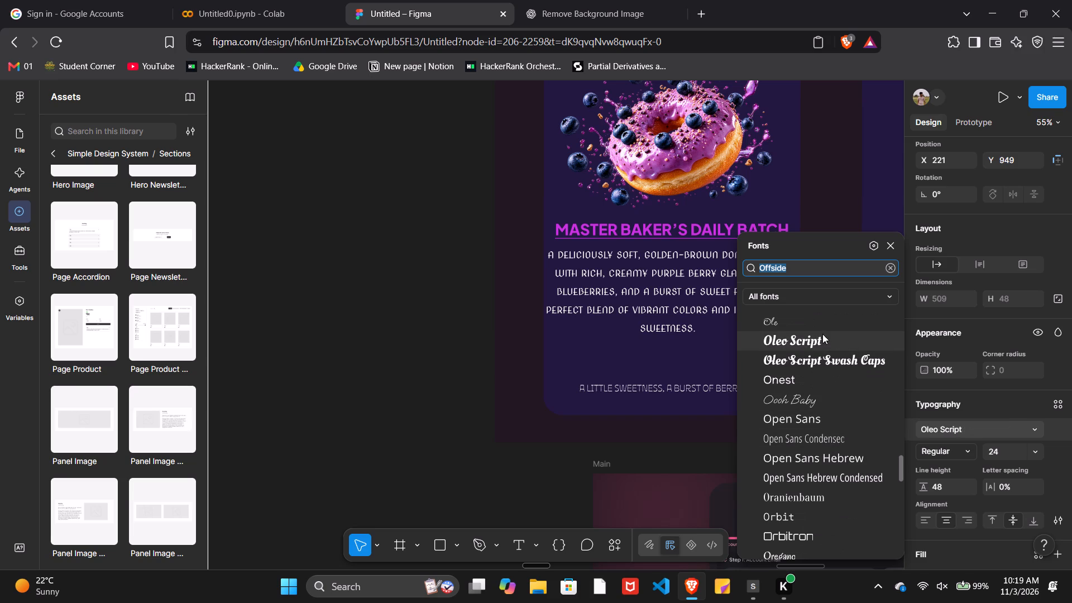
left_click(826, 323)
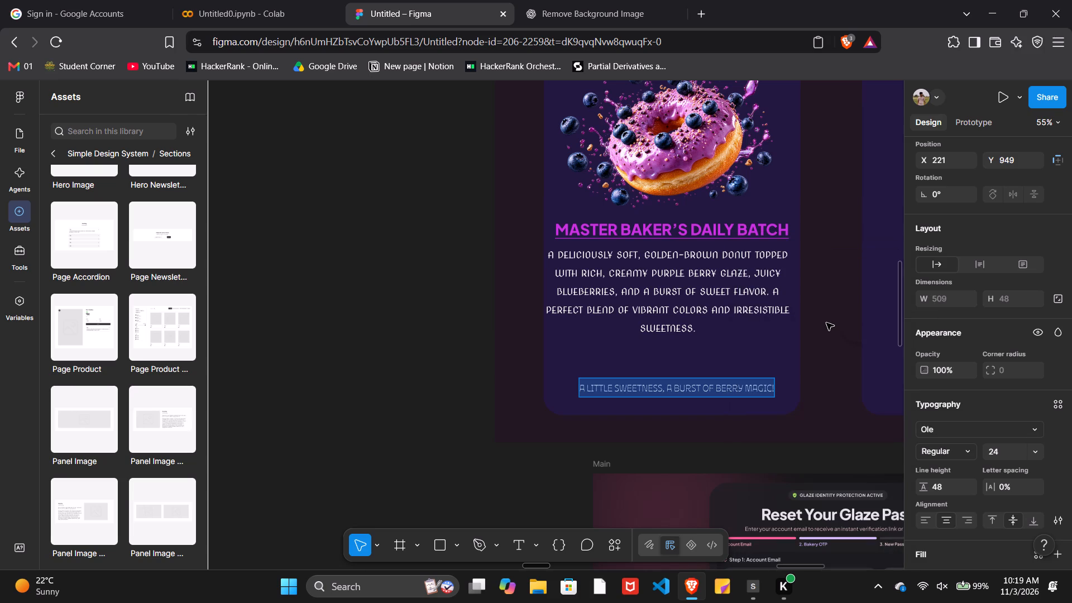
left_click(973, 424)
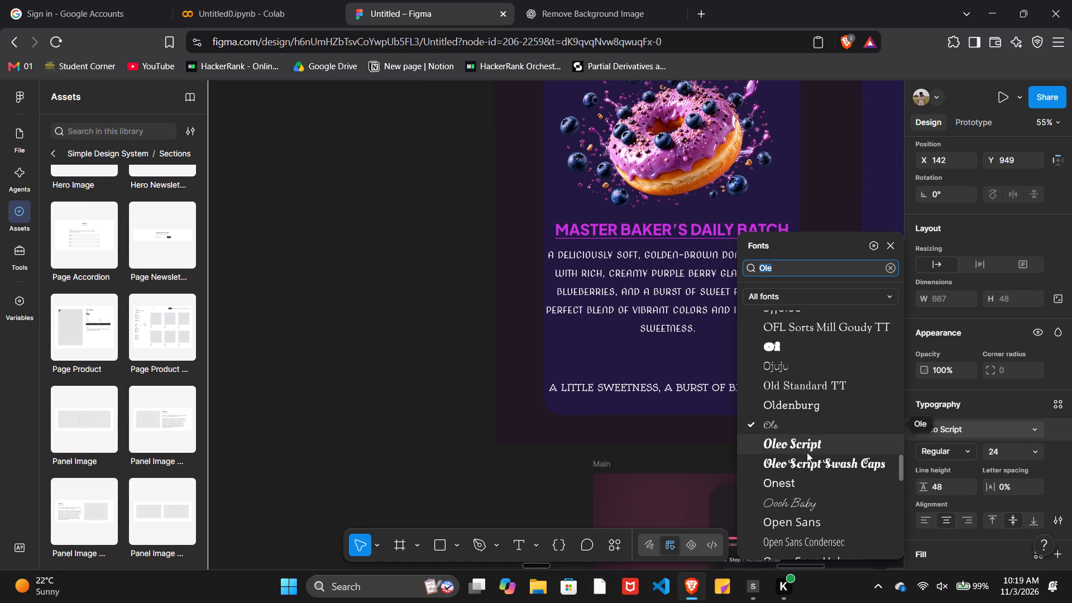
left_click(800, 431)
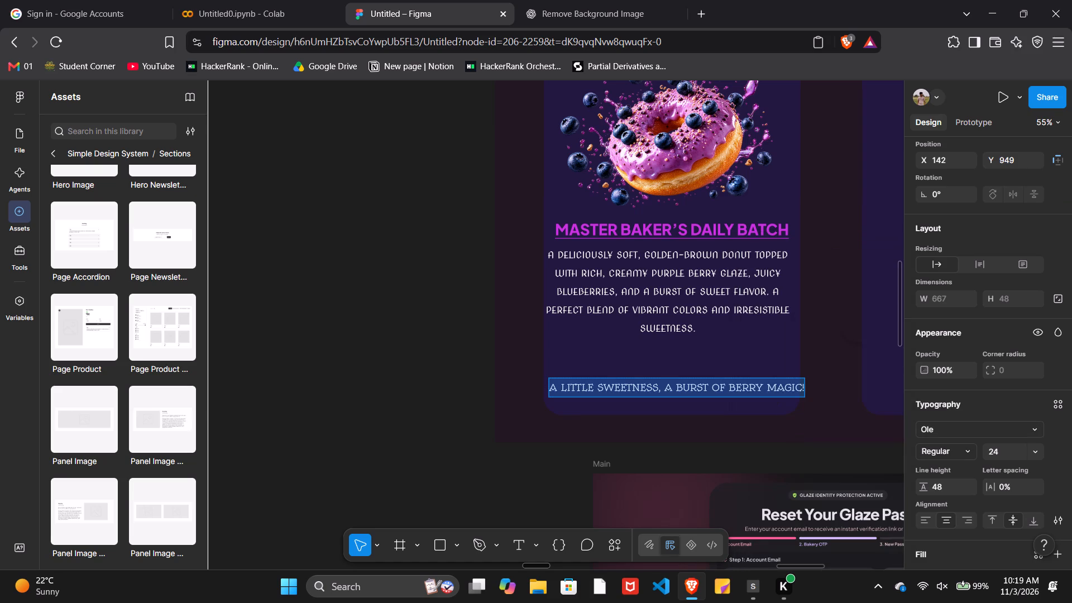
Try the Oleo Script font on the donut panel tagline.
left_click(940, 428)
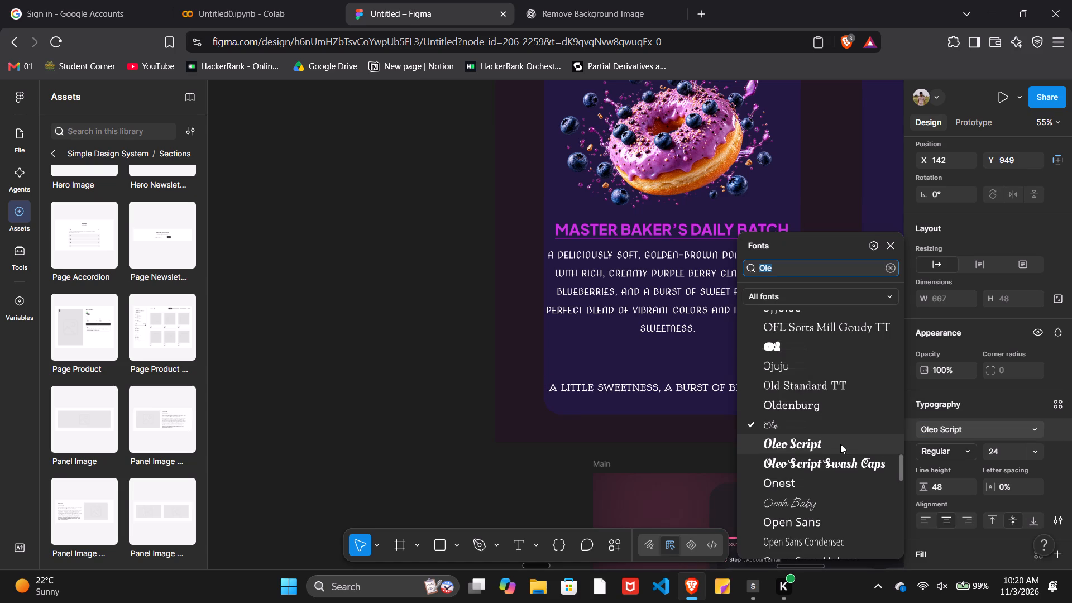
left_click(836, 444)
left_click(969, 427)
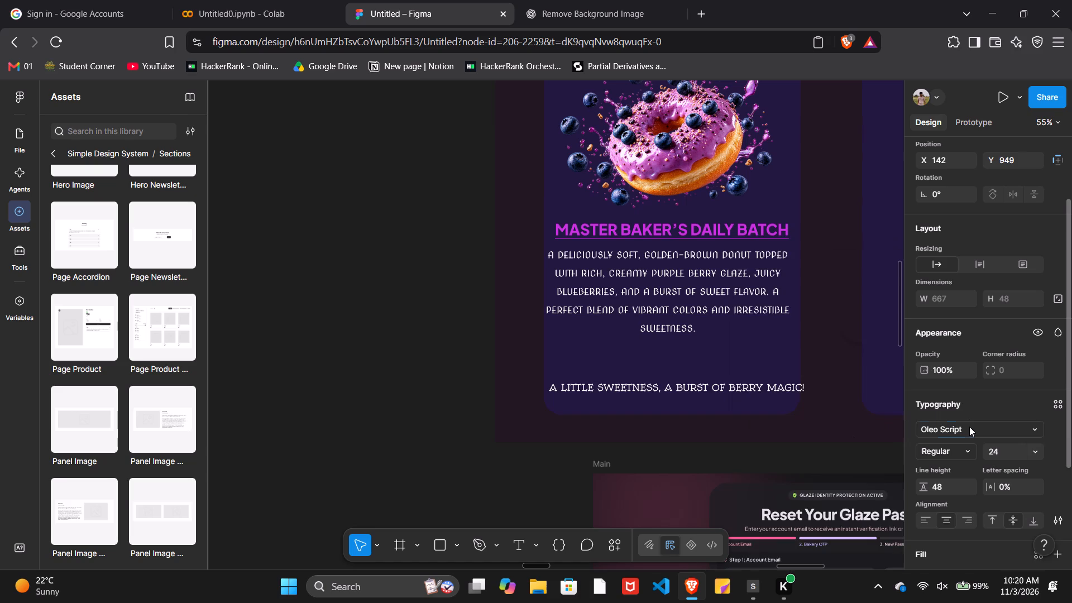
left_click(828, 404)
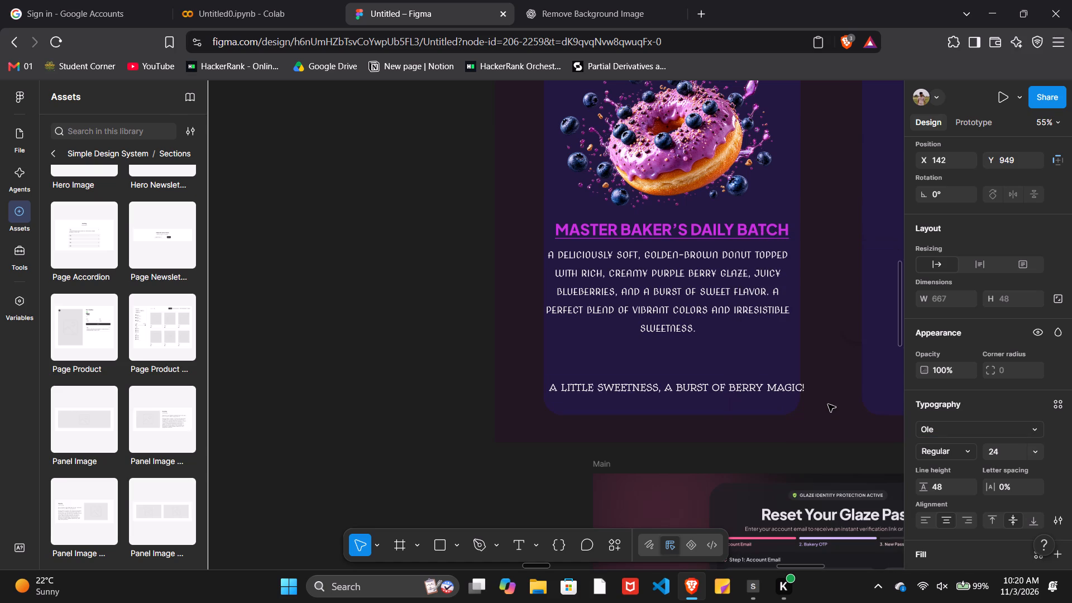
Set the font of the tagline "A little sweetness, a burst of berry magic!" to Oooh Baby.
triple_click(768, 391)
left_click(768, 391)
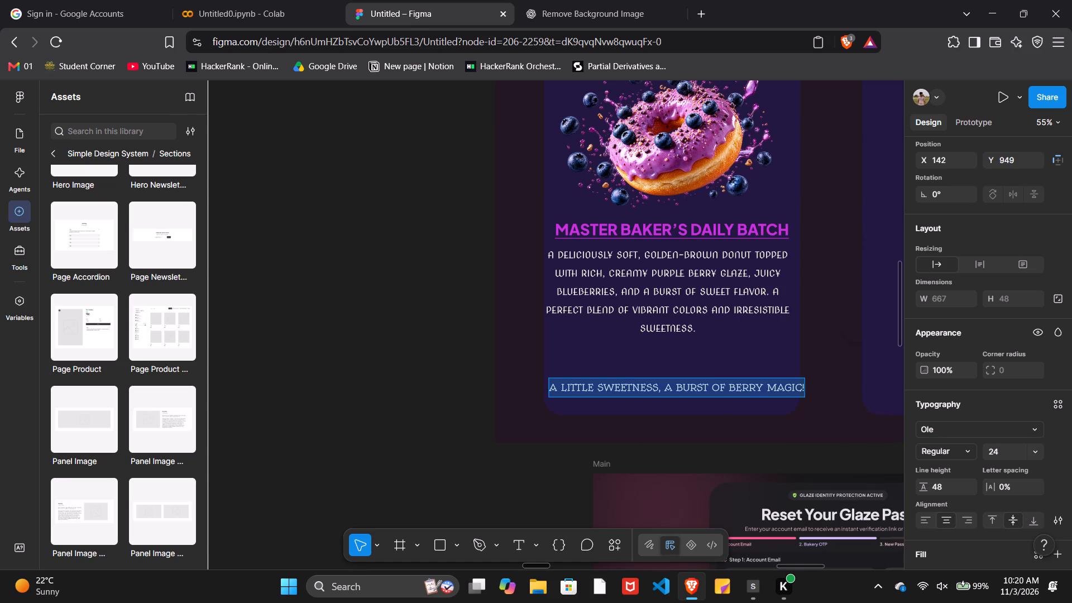
left_click(932, 422)
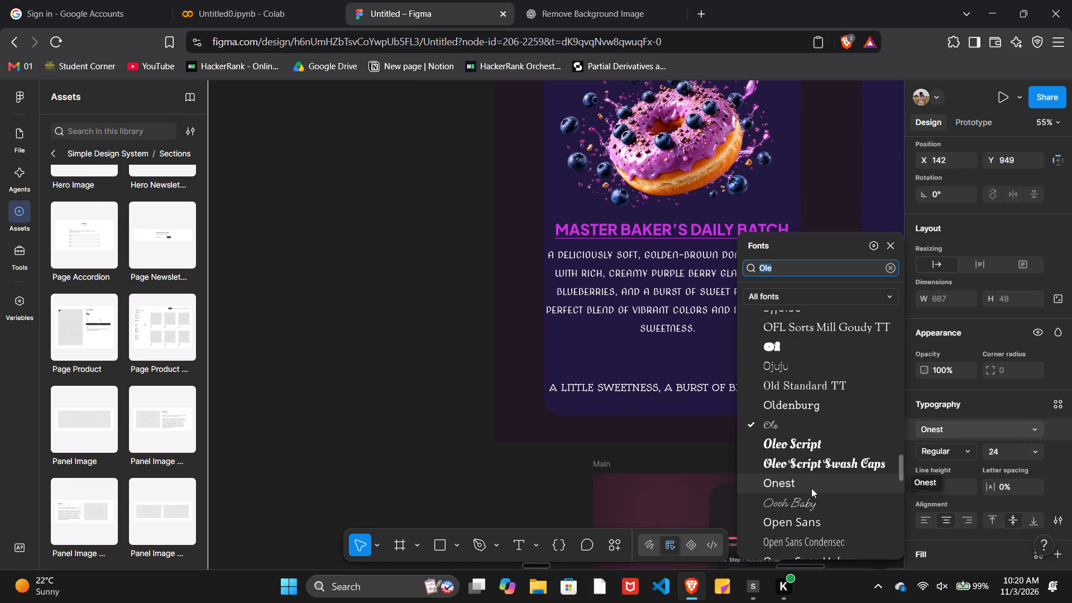
scroll(811, 488, "down", 1)
left_click(821, 451)
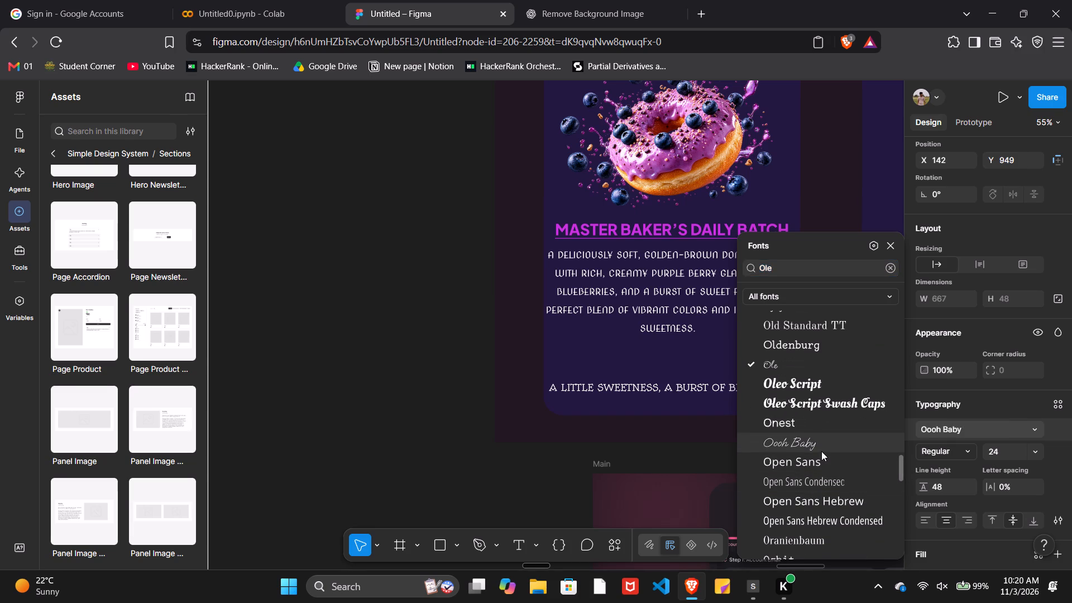
double_click(762, 390)
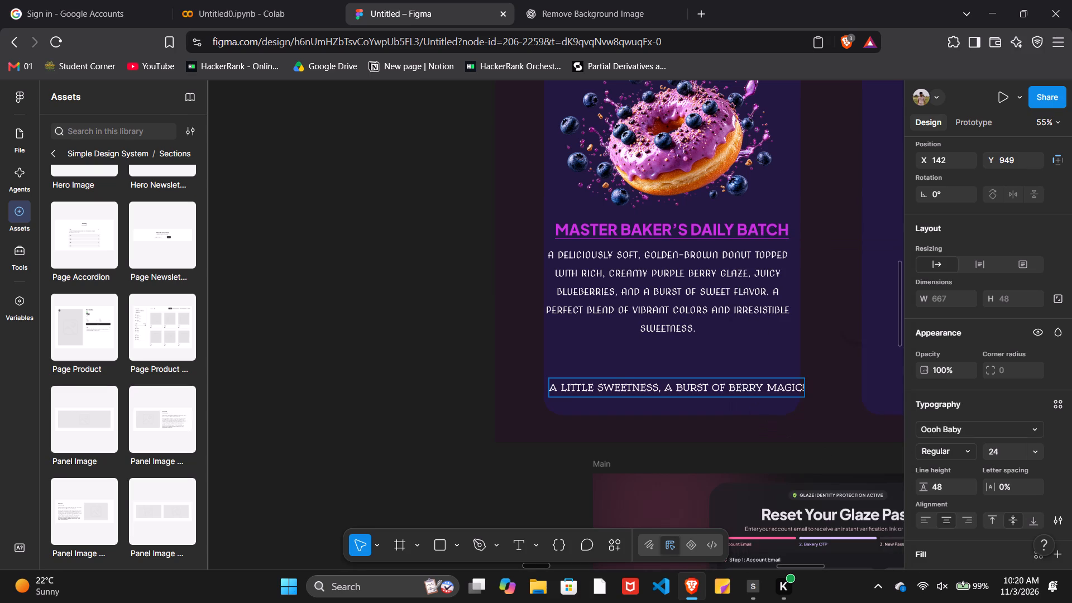
triple_click(762, 390)
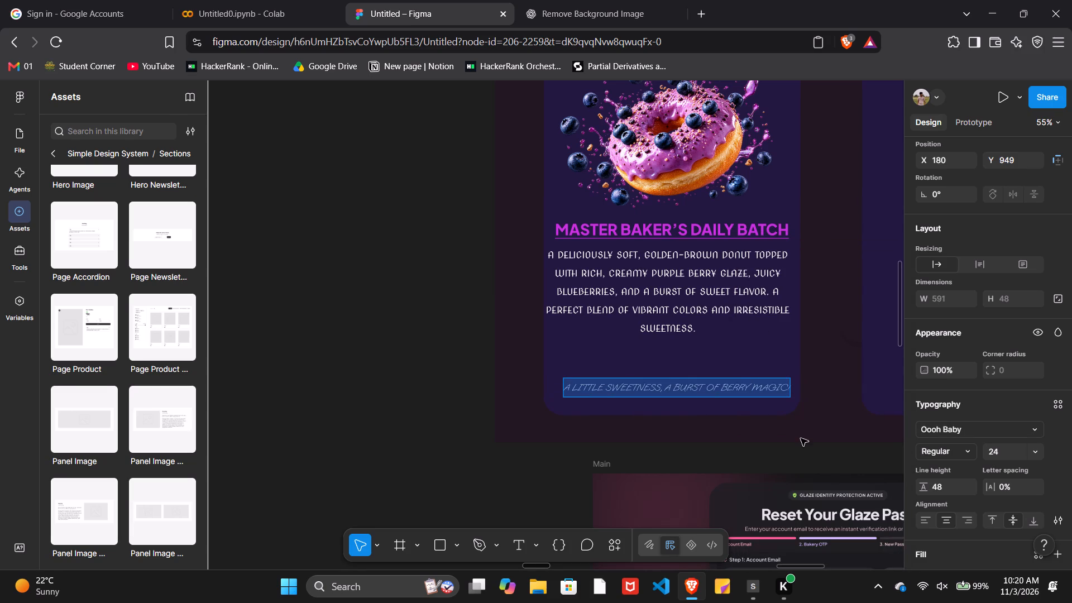
left_click(802, 442)
left_click(796, 434)
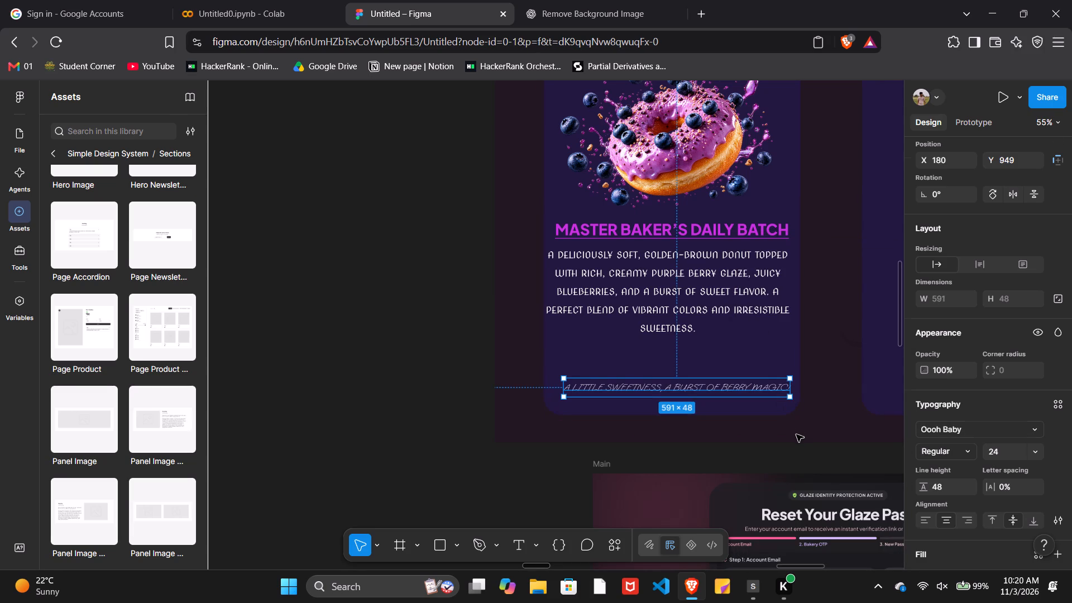
Move the tagline to about X 157, Y 942, centred beneath the donut description.
left_click_drag(735, 390, 720, 385)
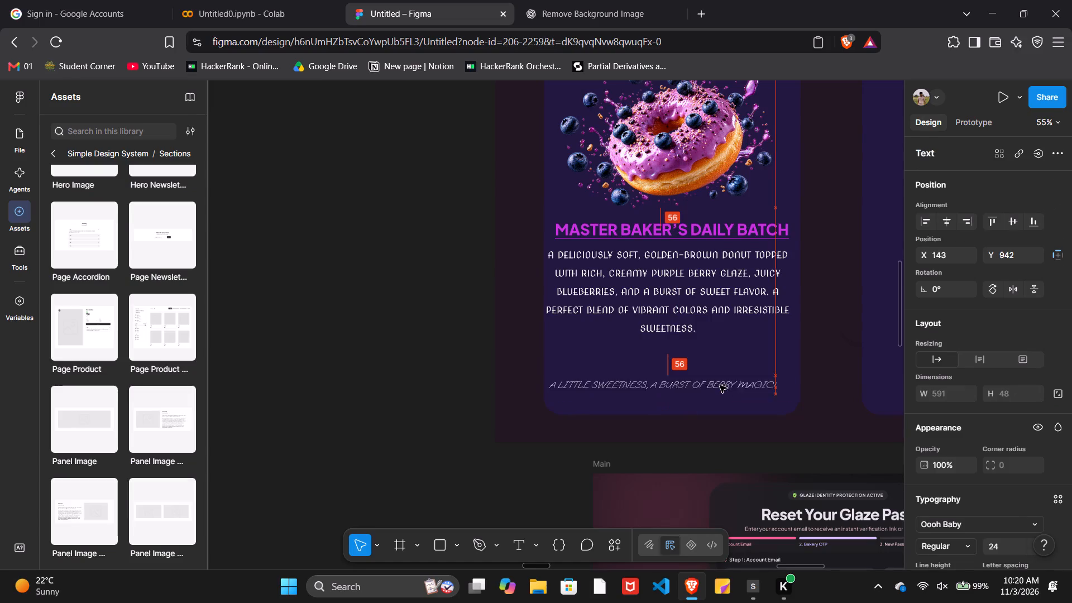
left_click_drag(720, 385, 729, 387)
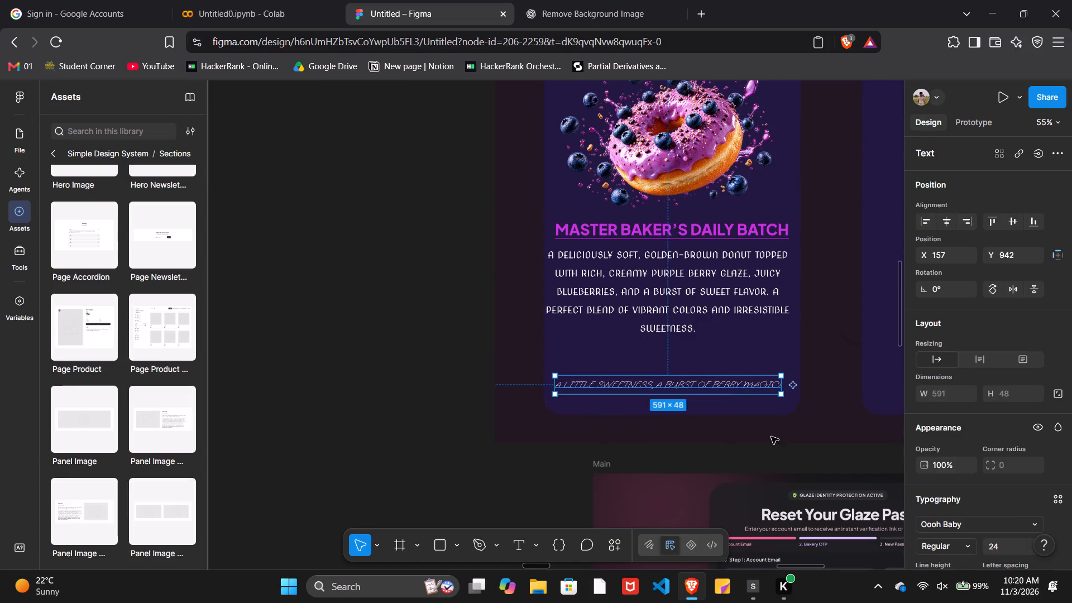
left_click(772, 438)
Compare the donut panel with the reference Sign In container, examining its Master Baker's Daily Batch card and Welcome Back form.
scroll(772, 438, "left", 1)
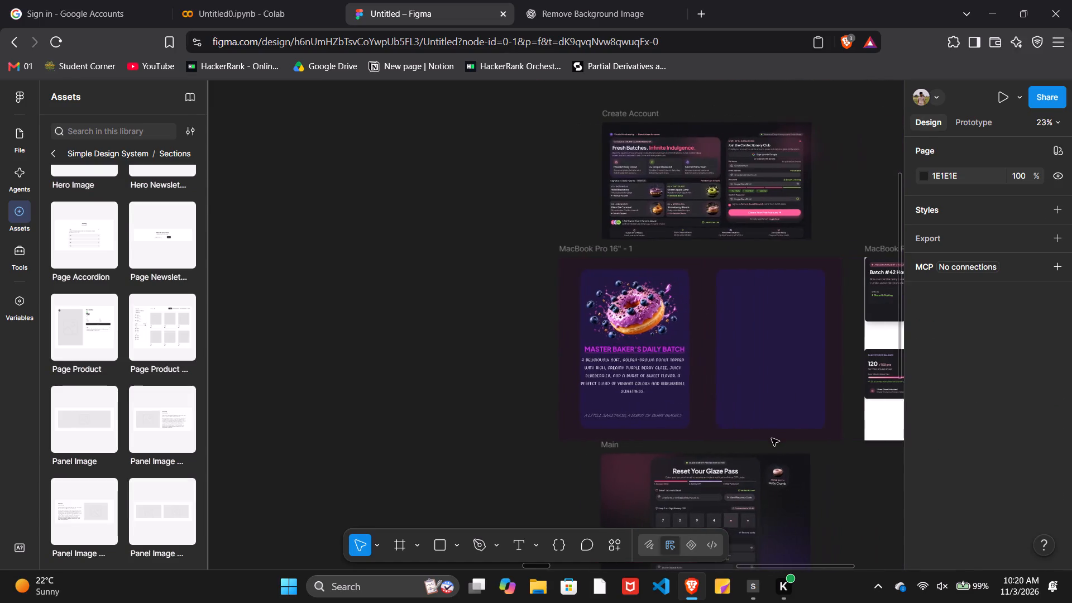
scroll(772, 438, "left", 3)
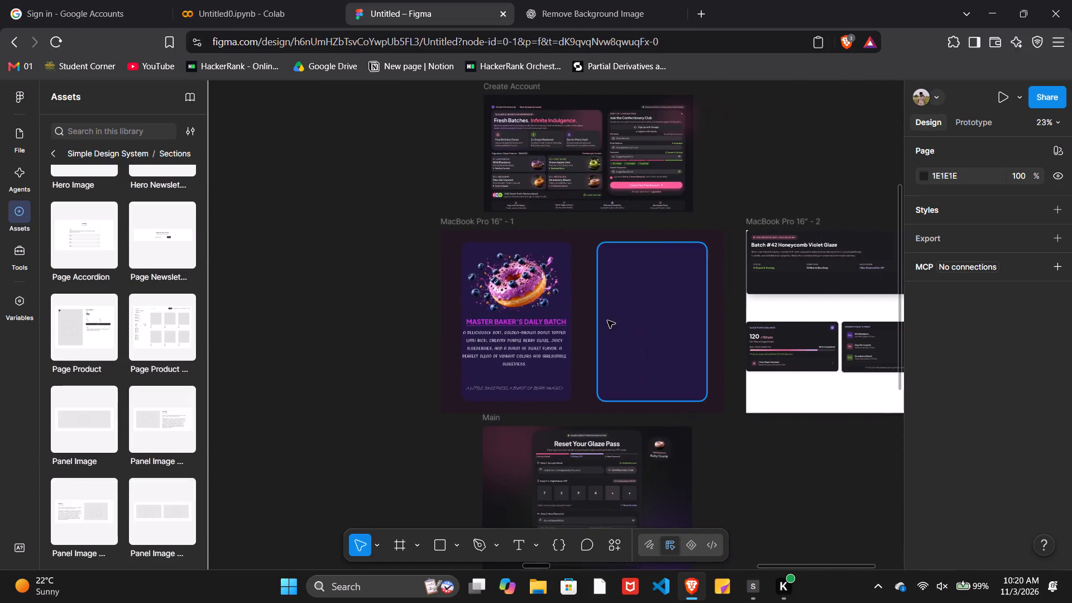
left_click(529, 297)
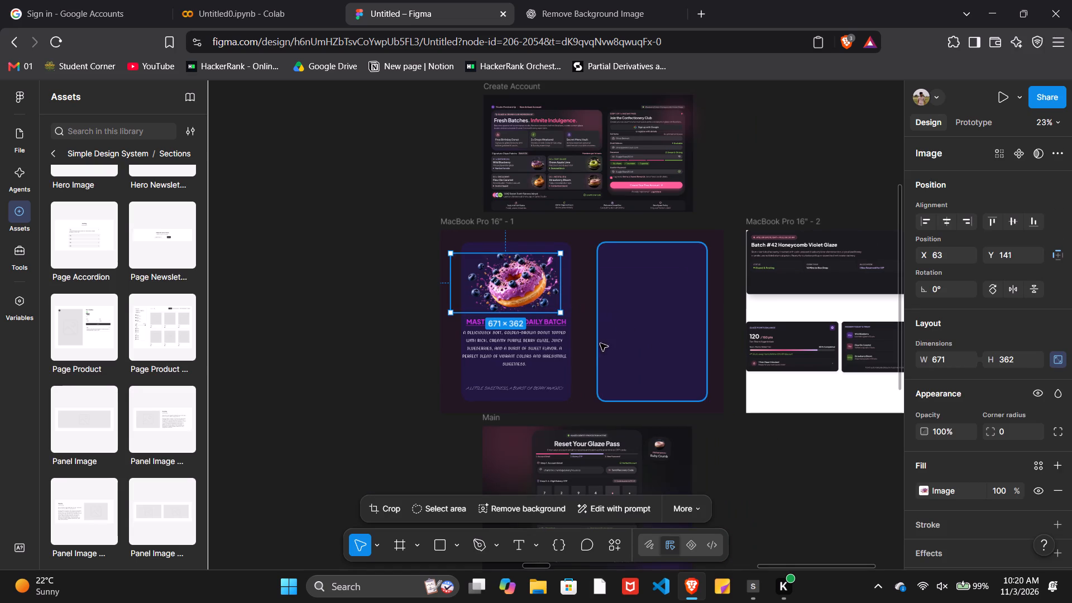
scroll(586, 347, "down", 1)
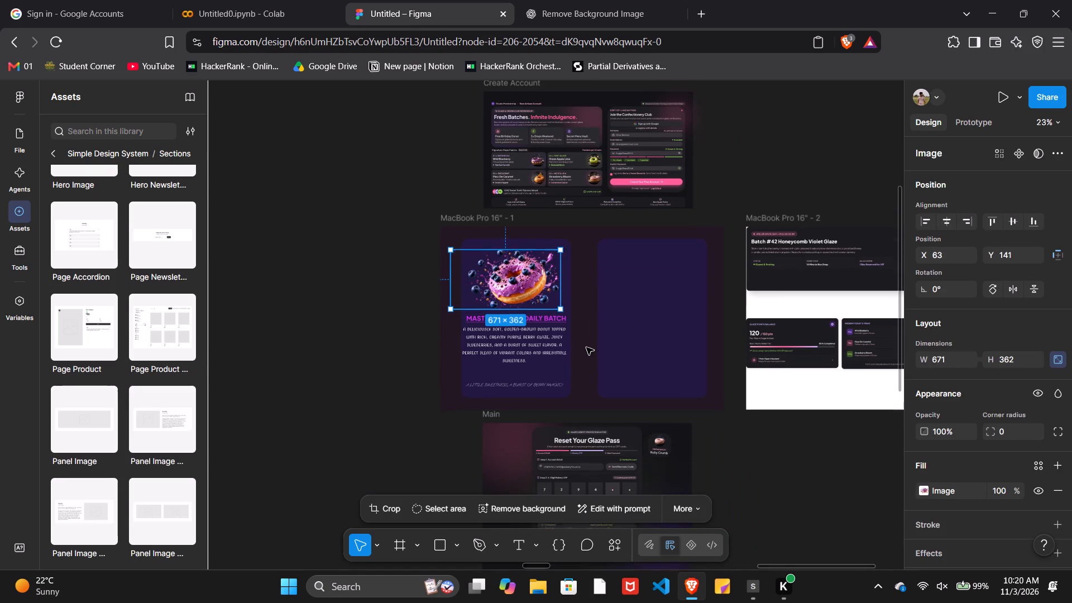
scroll(586, 347, "down", 3)
scroll(586, 347, "up", 1)
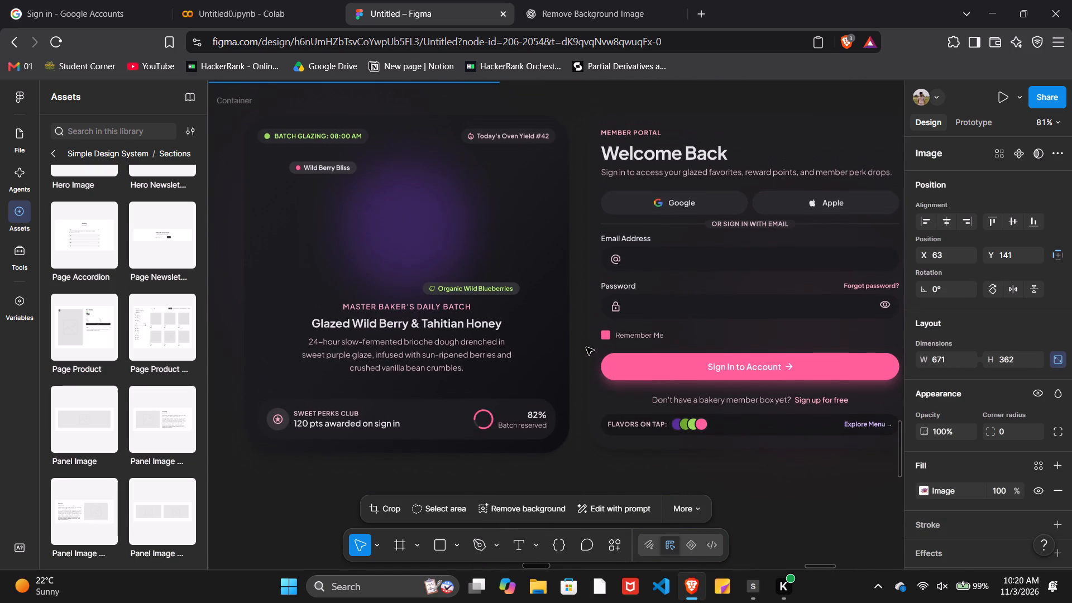
scroll(586, 347, "up", 1)
scroll(480, 390, "down", 1)
scroll(480, 390, "up", 2)
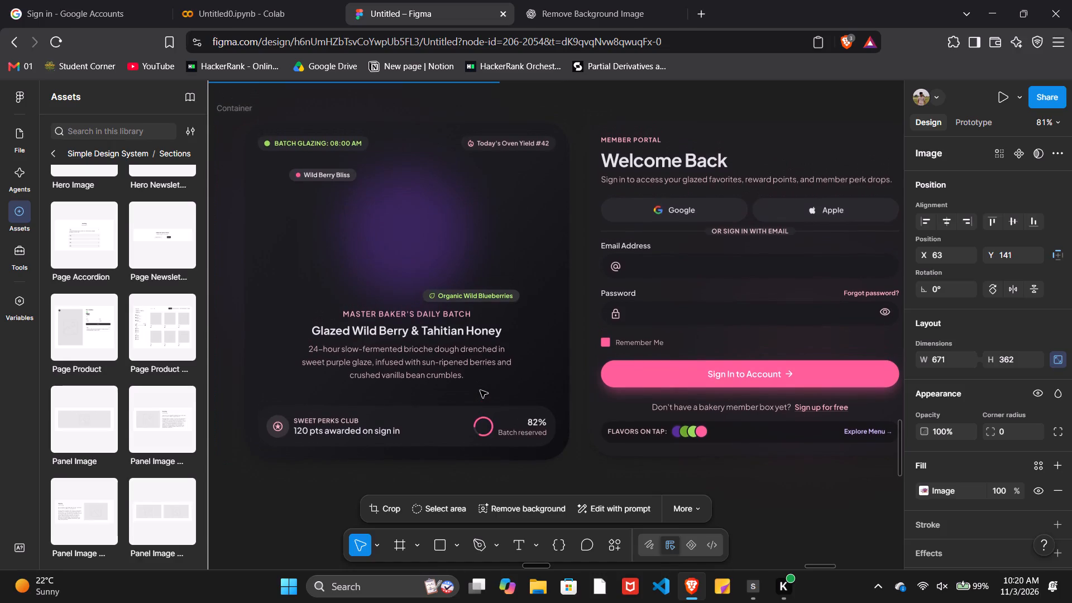
scroll(480, 390, "up", 5)
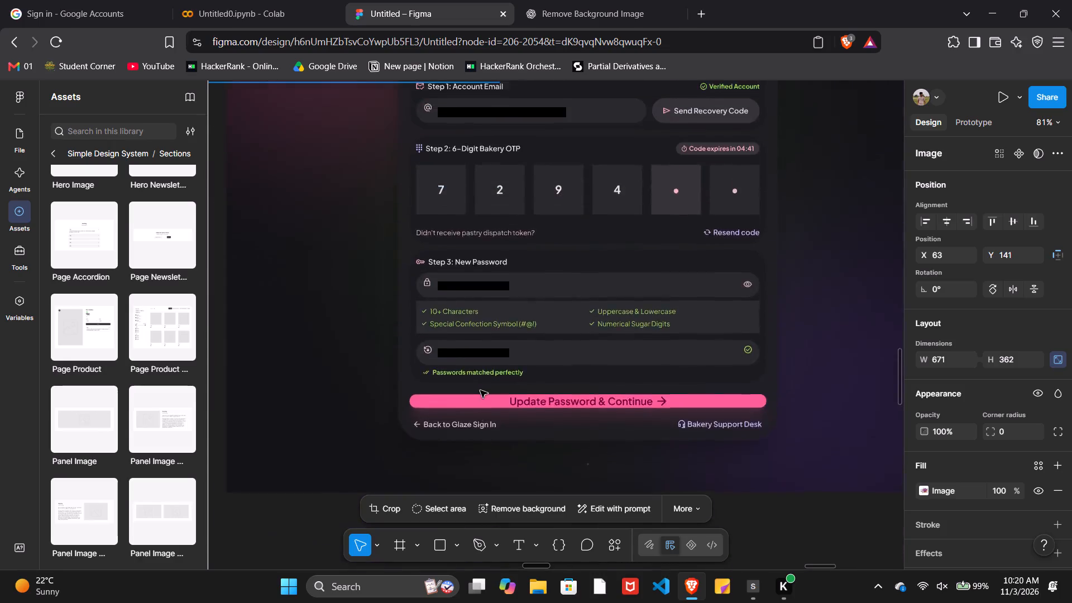
Add the heading text "MEMBER'S PORTAL" inside the empty panel beside the donut panel.
scroll(480, 390, "down", 7)
scroll(480, 390, "left", 2)
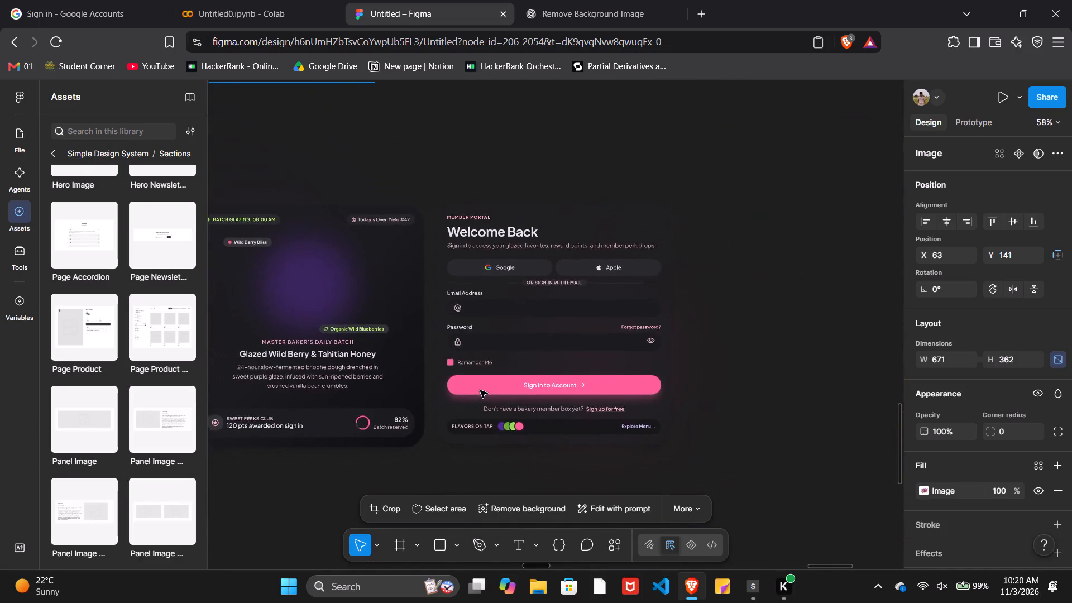
scroll(480, 390, "up", 12)
scroll(480, 390, "left", 1)
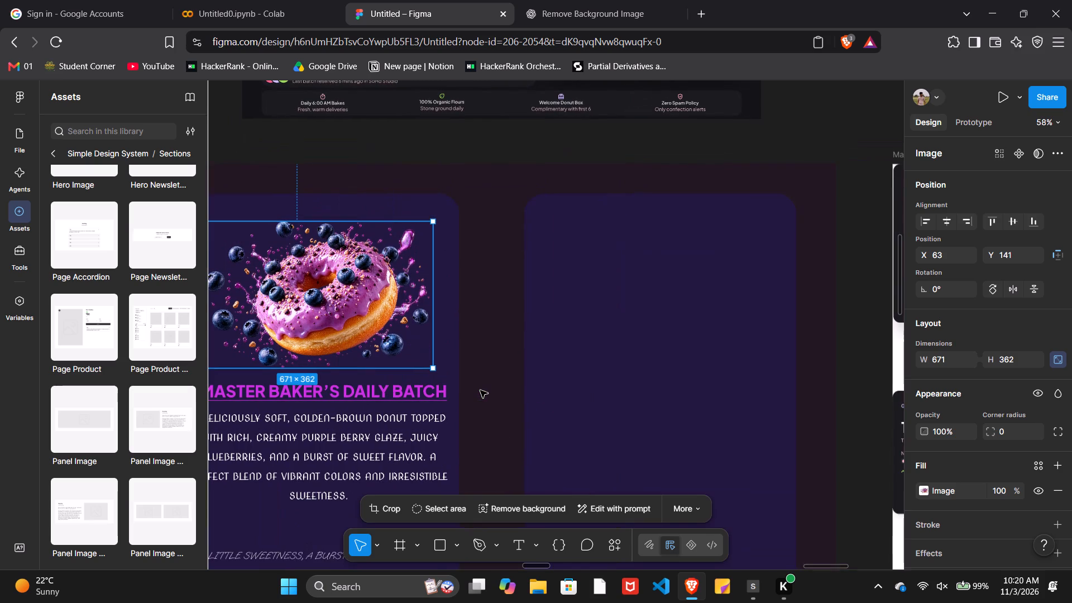
scroll(480, 390, "left", 1)
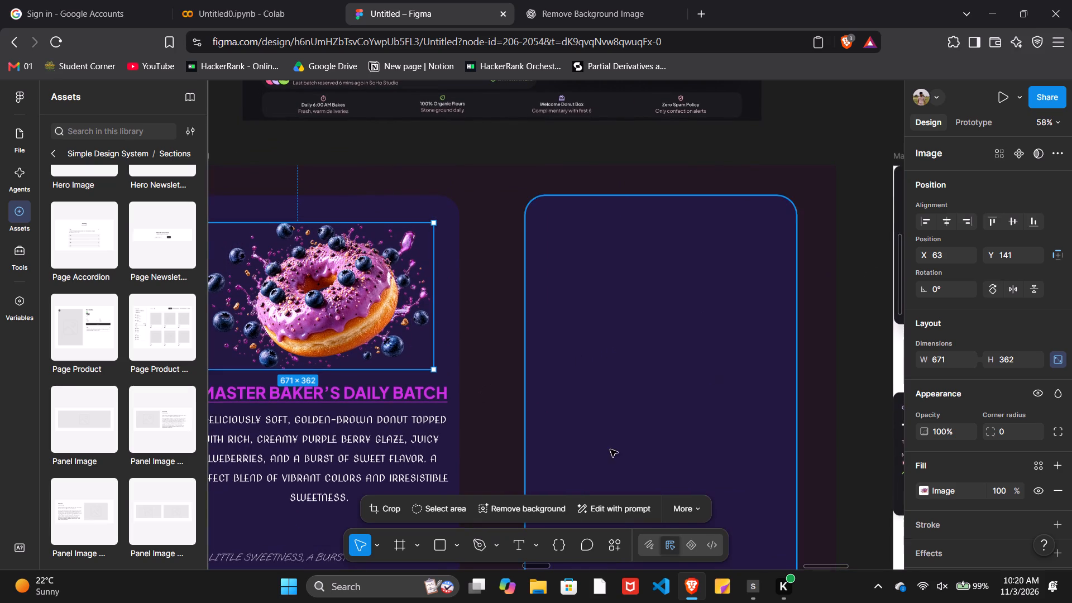
left_click(519, 544)
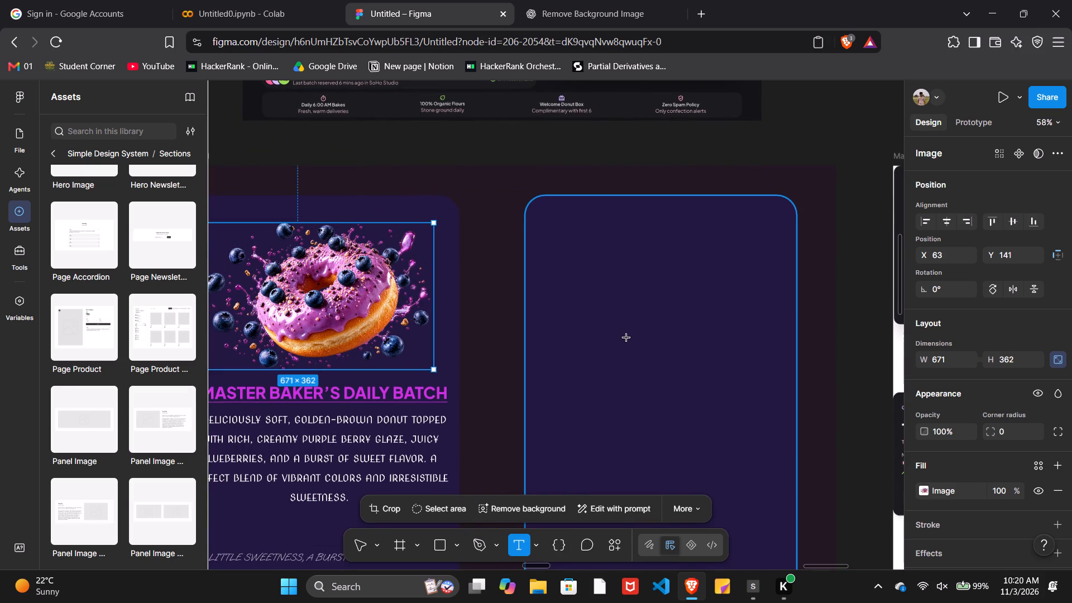
left_click(626, 338)
type("mem")
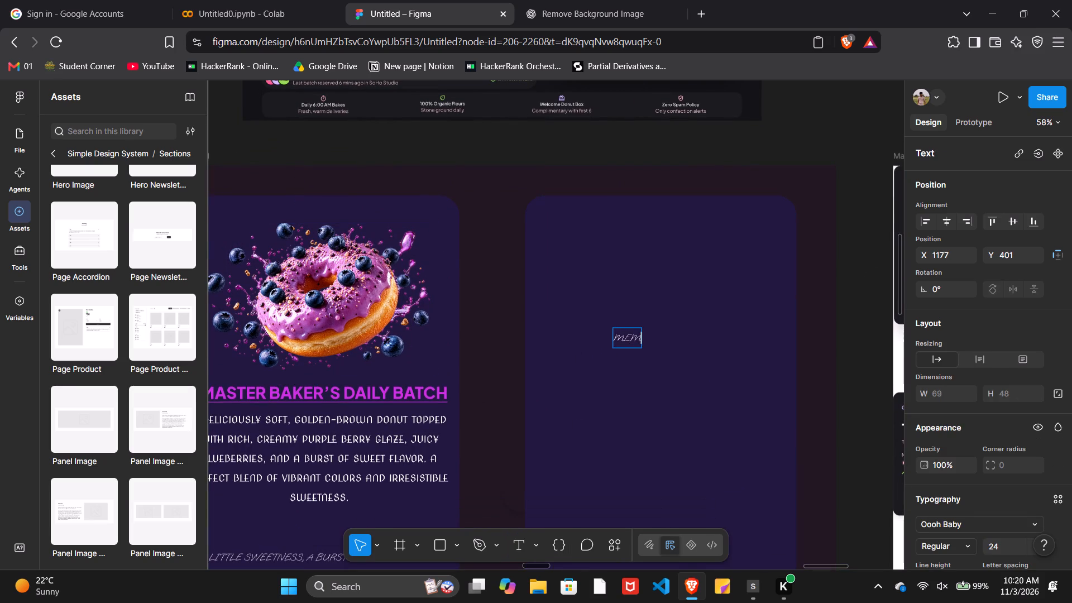
key("BackSpace")
key("BackSpace")
key("BackSpace")
type("MEM")
type("BER")
type("'s")
key("shift+space")
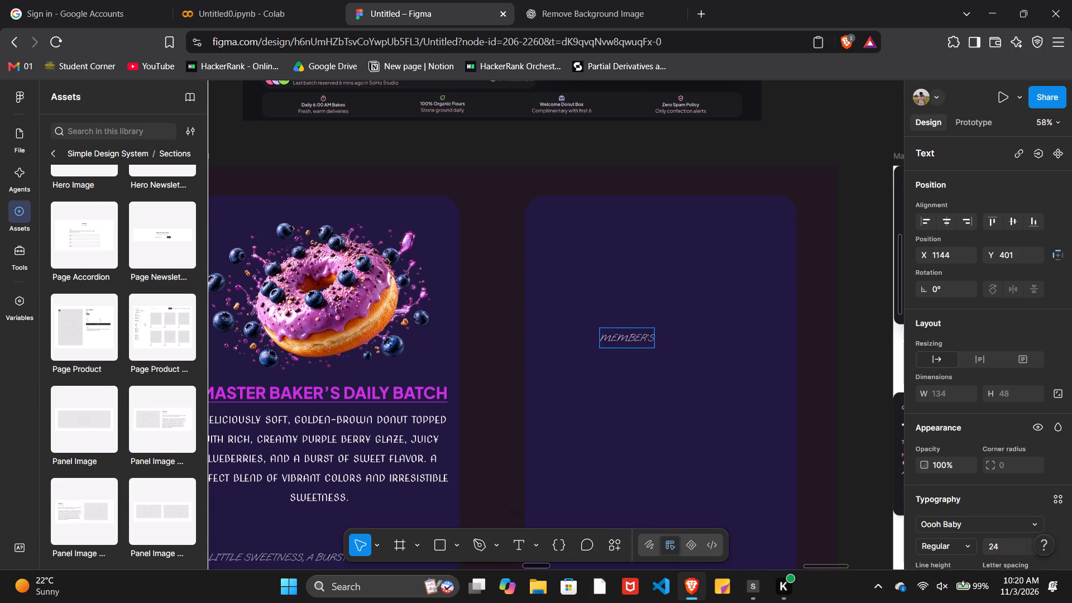
type("PORTAL")
Set the font of the "MEMBER'S PORTAL" heading to Orbitron.
key("ctrl+a")
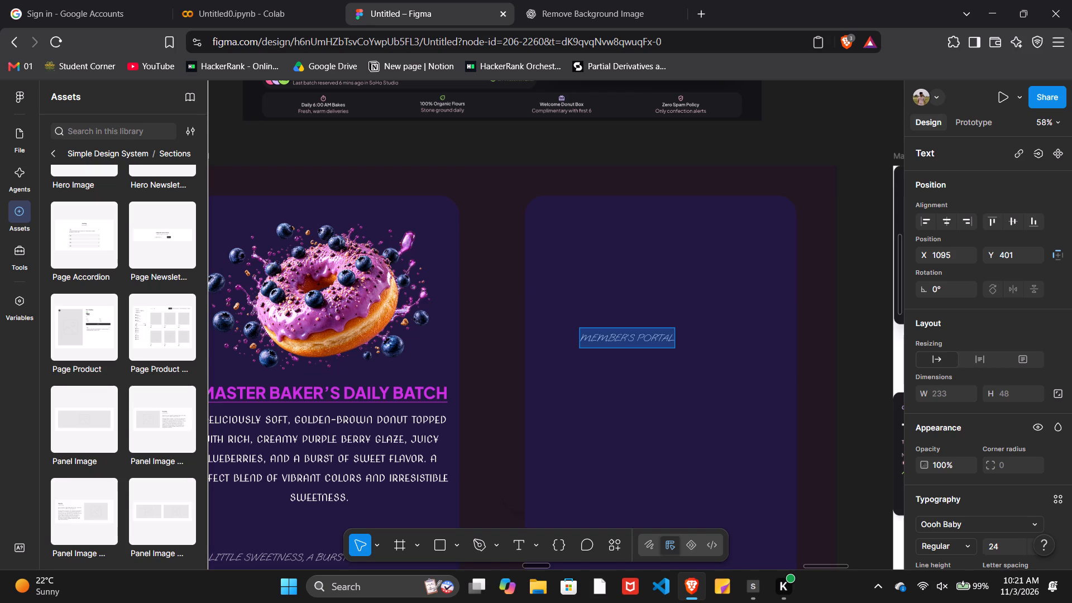
scroll(968, 447, "down", 1)
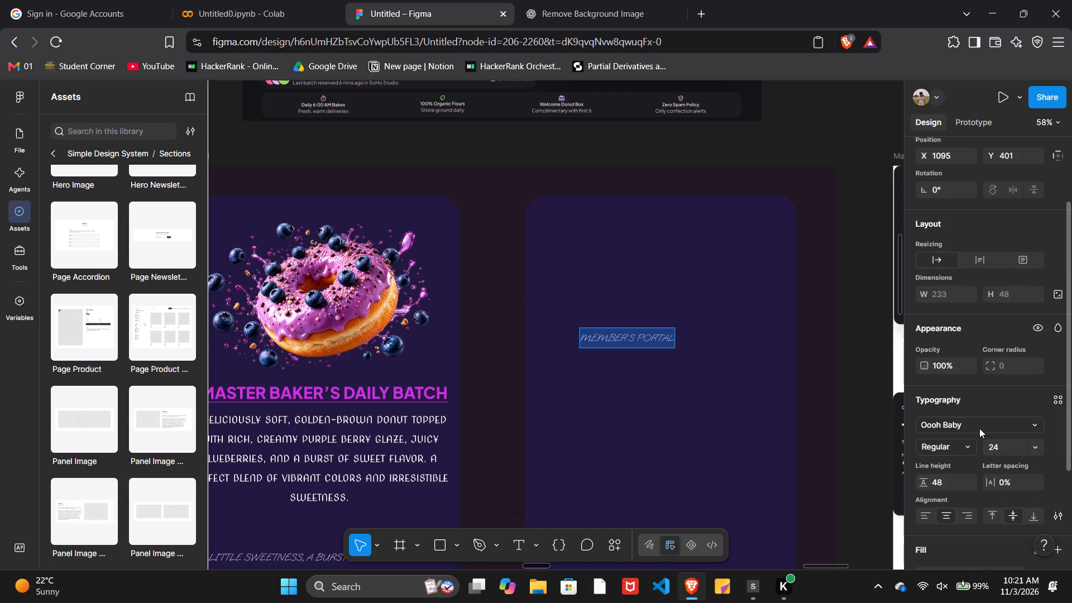
left_click(979, 428)
scroll(837, 475, "down", 1)
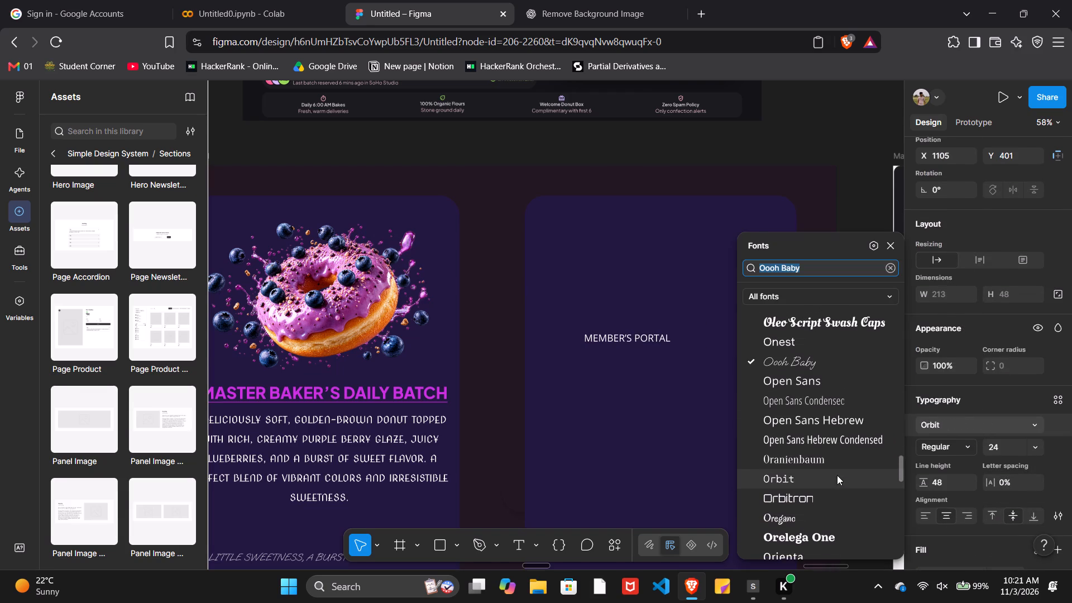
scroll(837, 475, "down", 1)
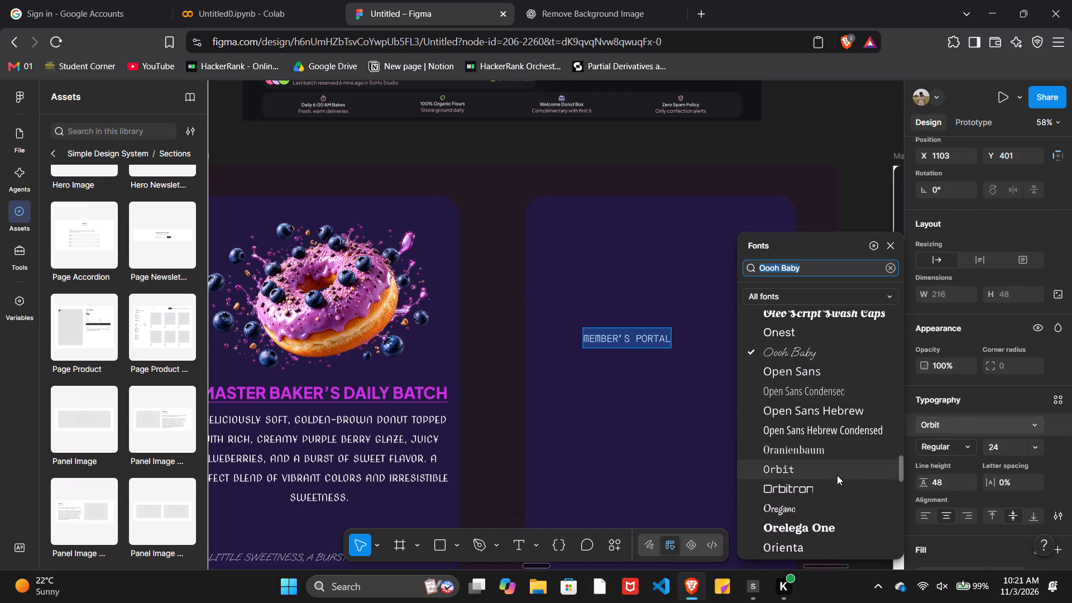
scroll(837, 475, "down", 1)
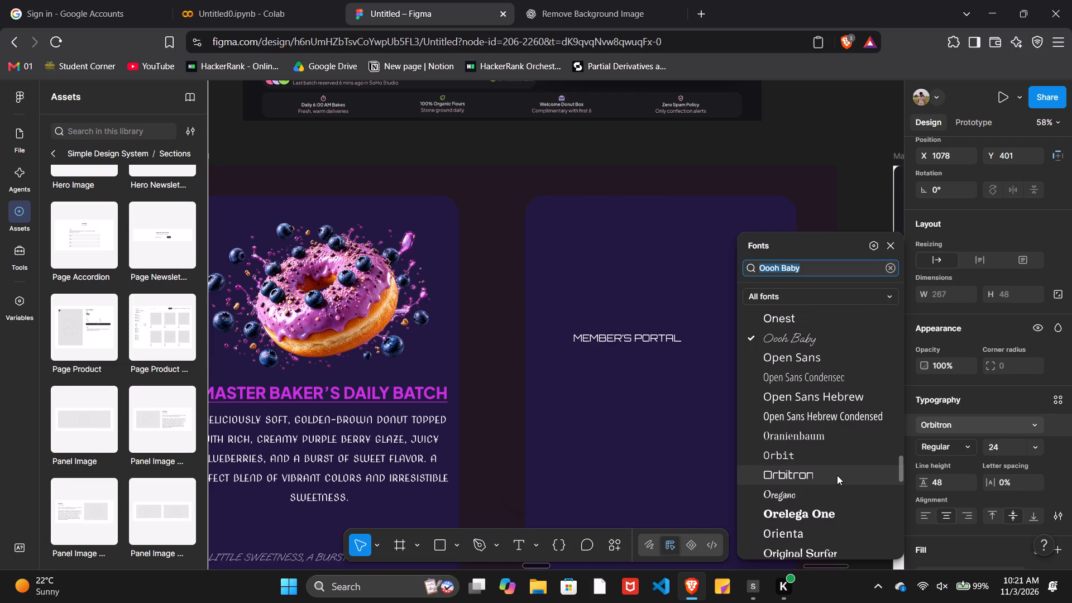
left_click(837, 475)
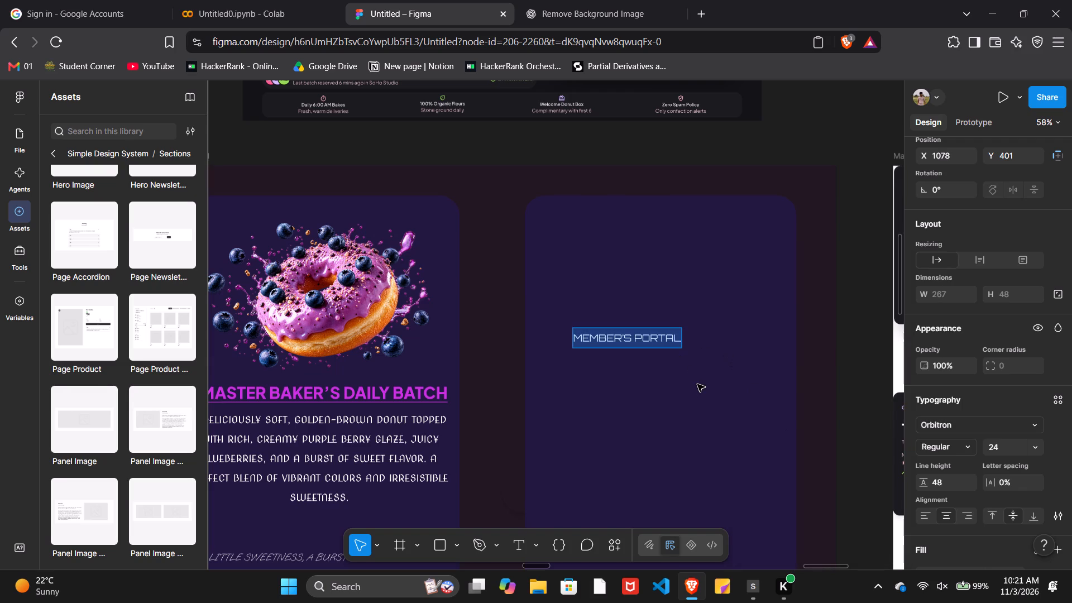
left_click(697, 384)
Set the "MEMBER'S PORTAL" font size to 40 and enlarge its text box to about 471 × 110 so it fits one line.
left_click_drag(682, 331, 739, 303)
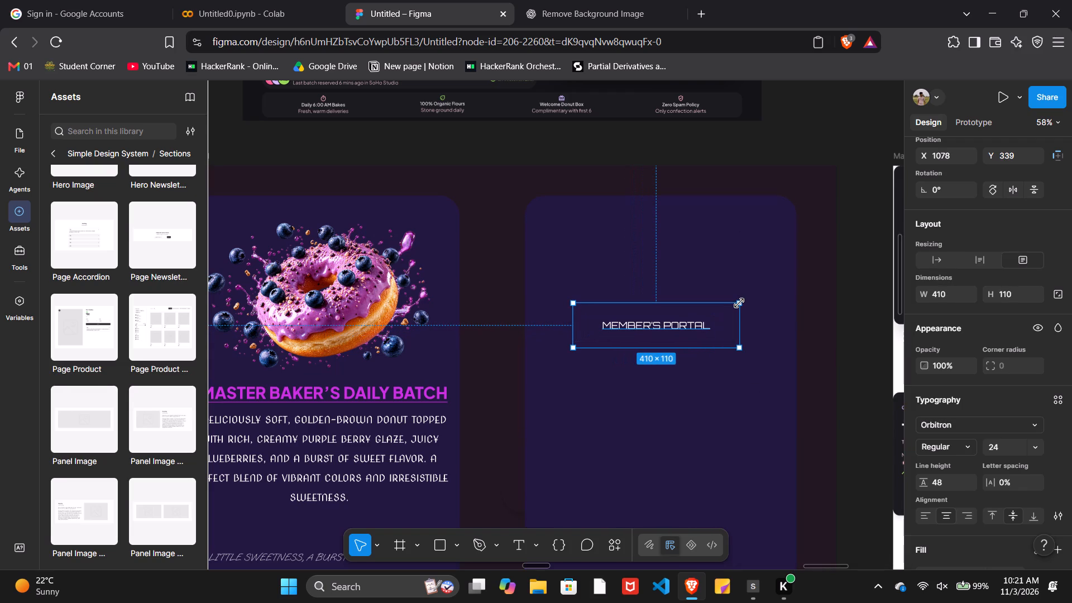
triple_click(705, 319)
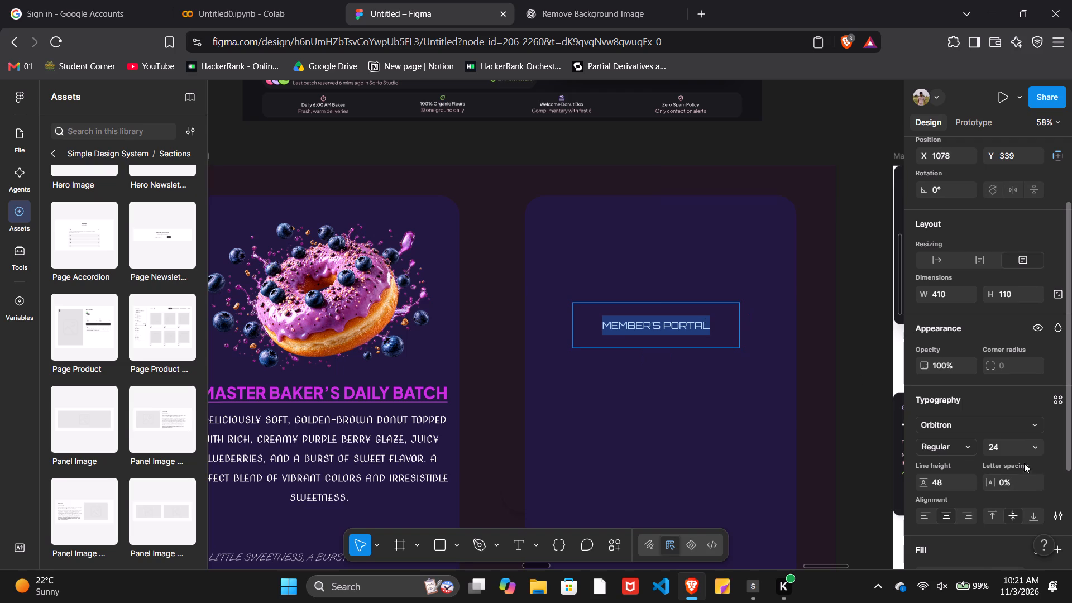
left_click(1036, 449)
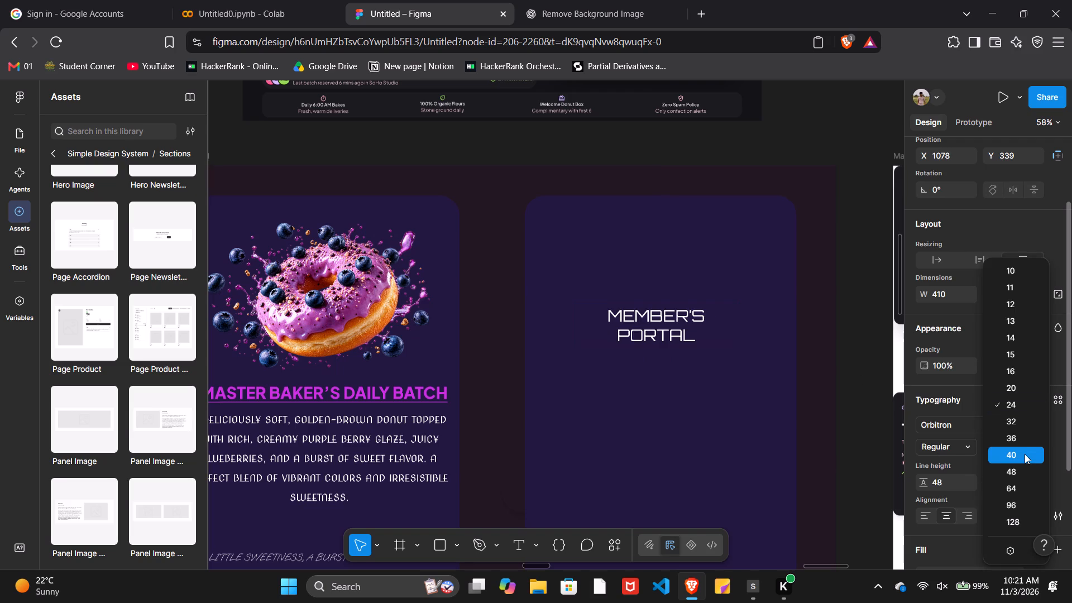
left_click(1025, 454)
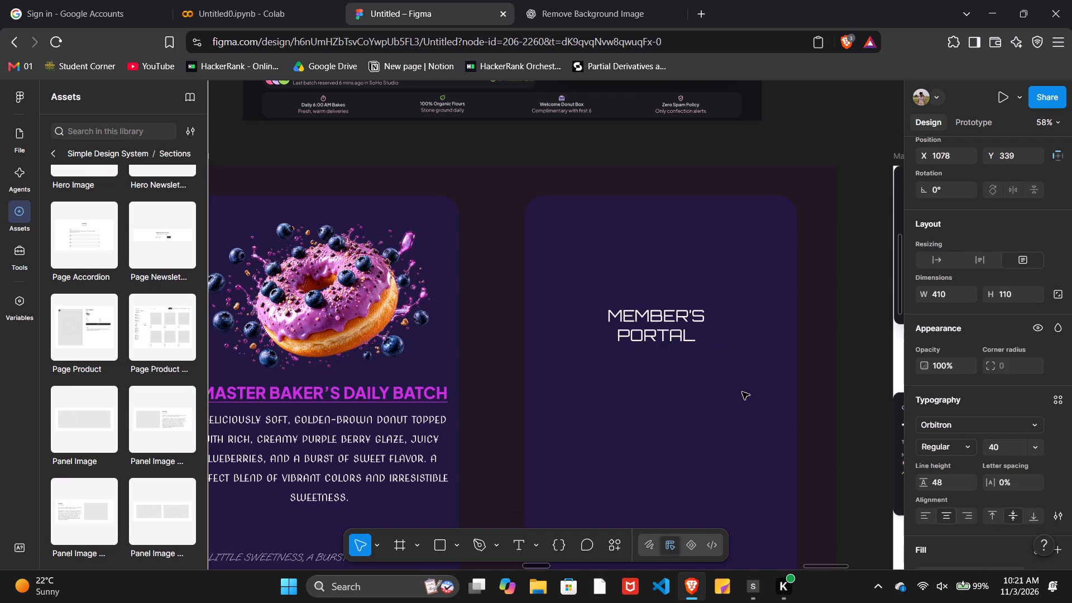
left_click(742, 392)
left_click_drag(739, 328, 764, 323)
left_click(704, 406)
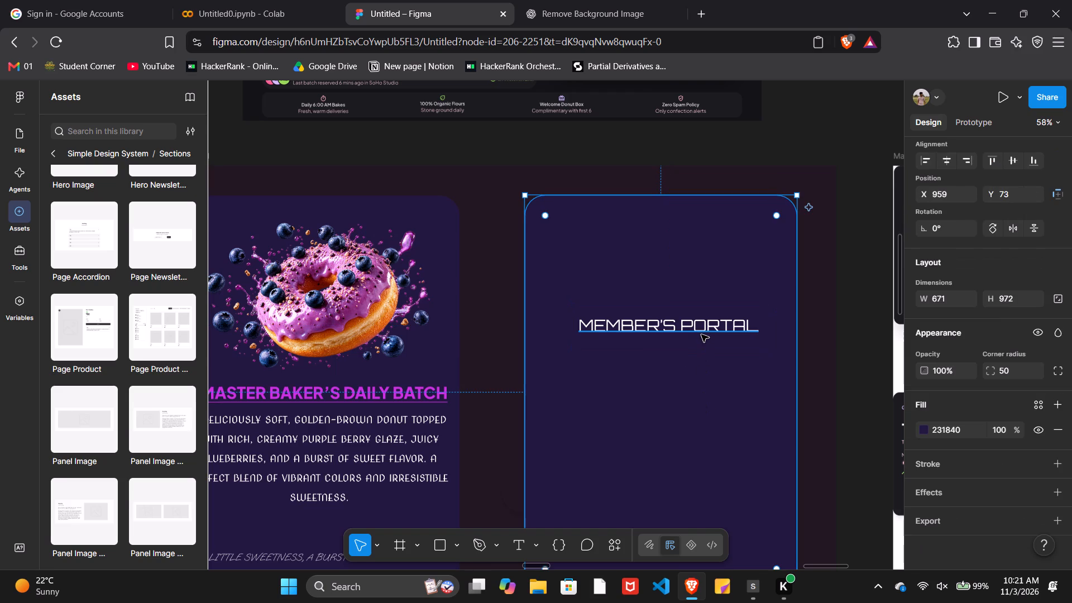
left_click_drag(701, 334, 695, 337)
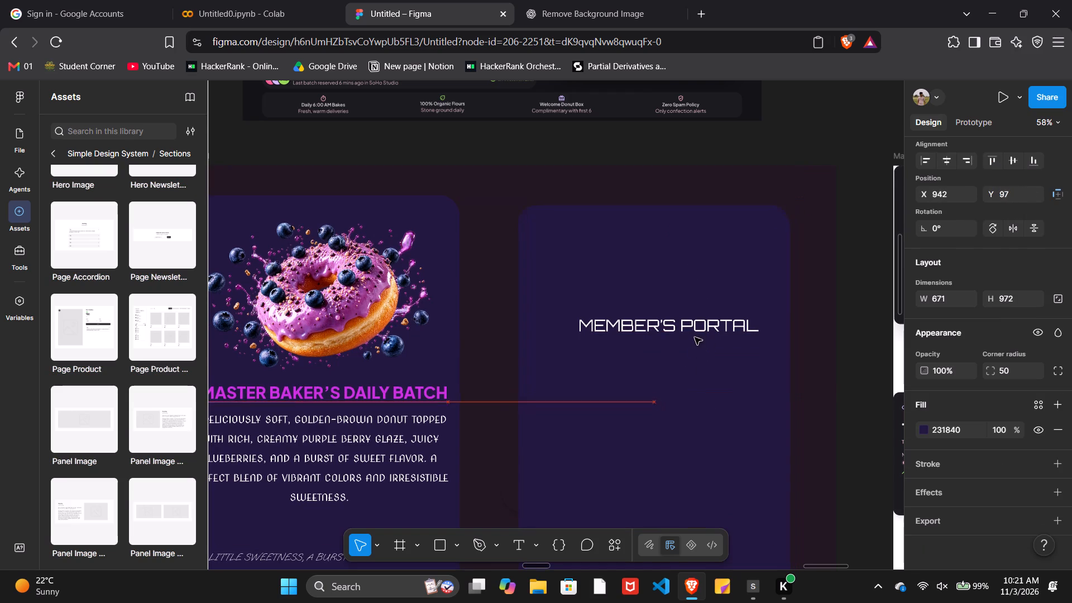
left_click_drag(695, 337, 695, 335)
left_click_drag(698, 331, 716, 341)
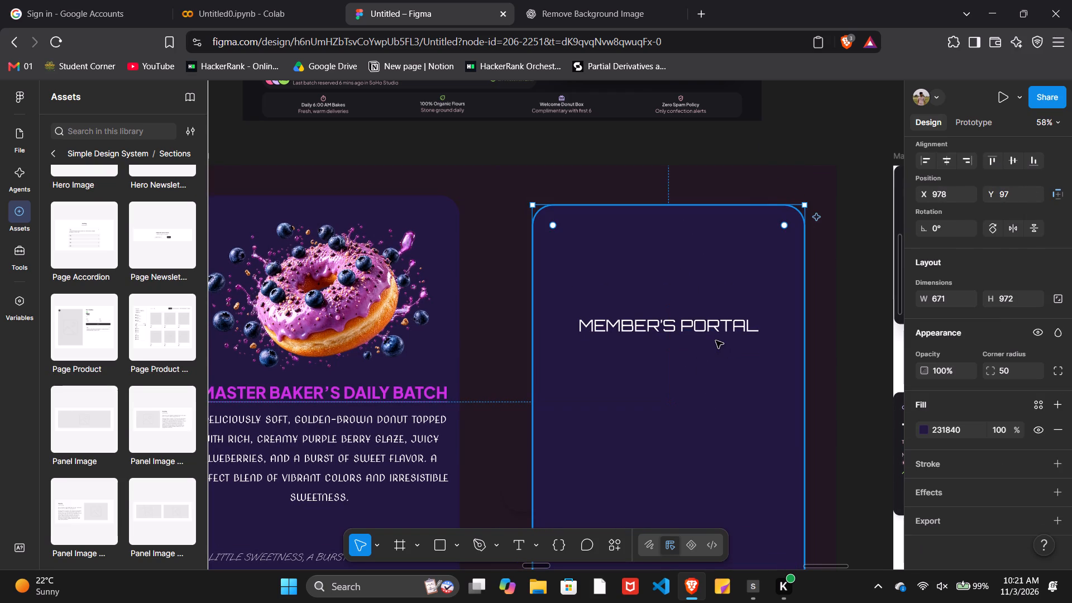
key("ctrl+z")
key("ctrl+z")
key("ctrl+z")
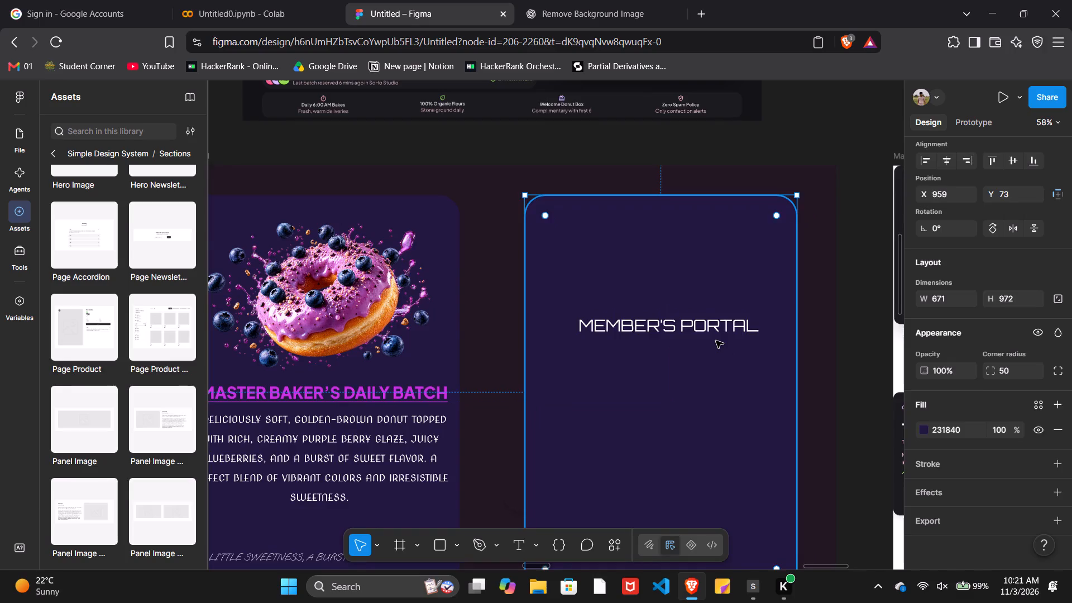
Move the "MEMBER'S PORTAL" heading to about X 1059, Y 106, centred horizontally near the top of its panel.
left_click_drag(676, 326, 667, 285)
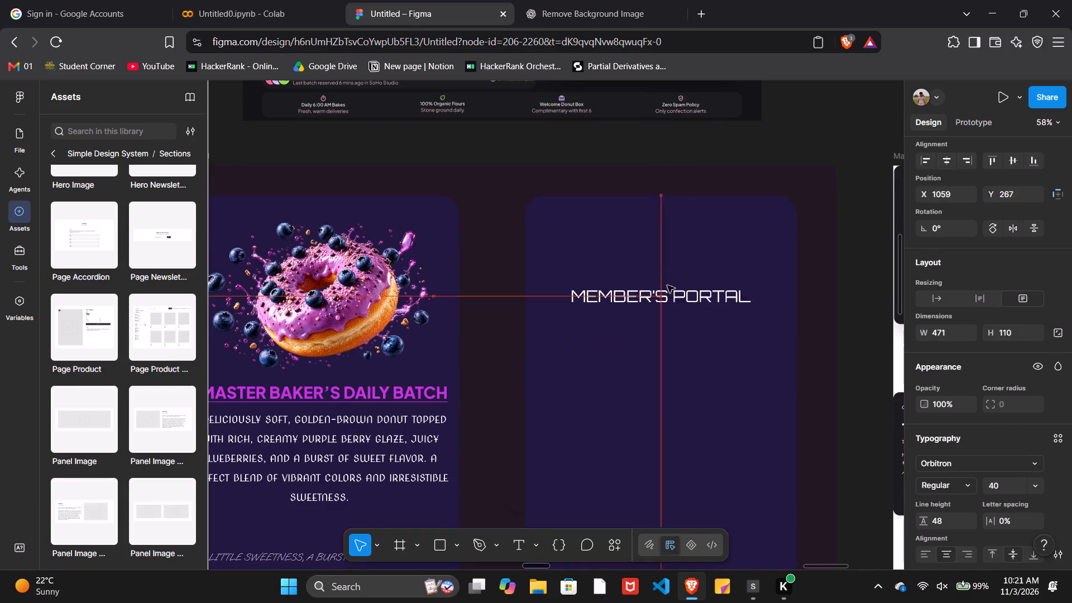
left_click_drag(667, 285, 667, 221)
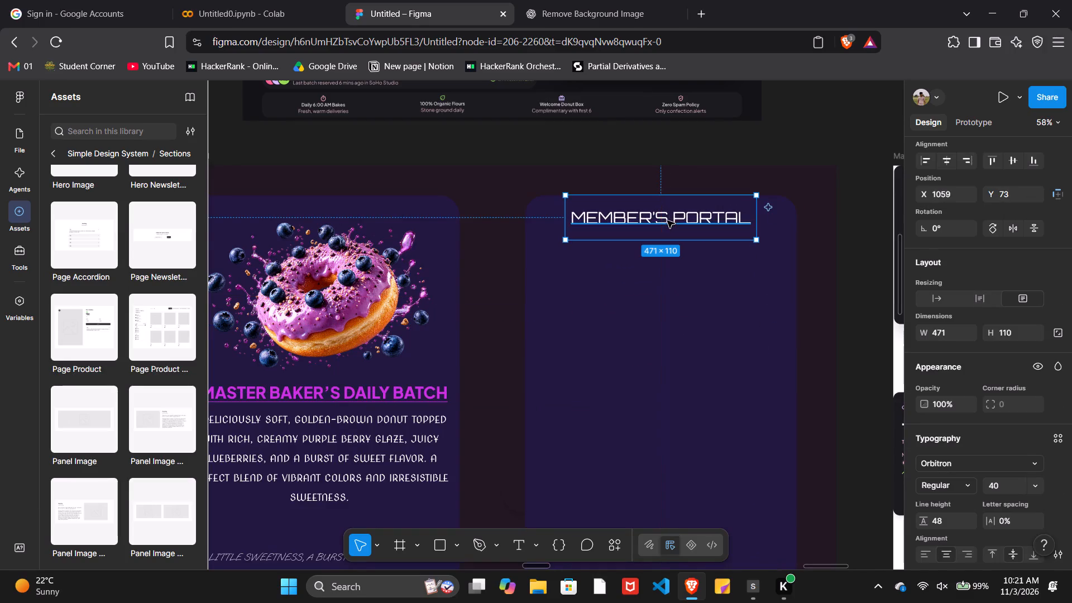
left_click(808, 334)
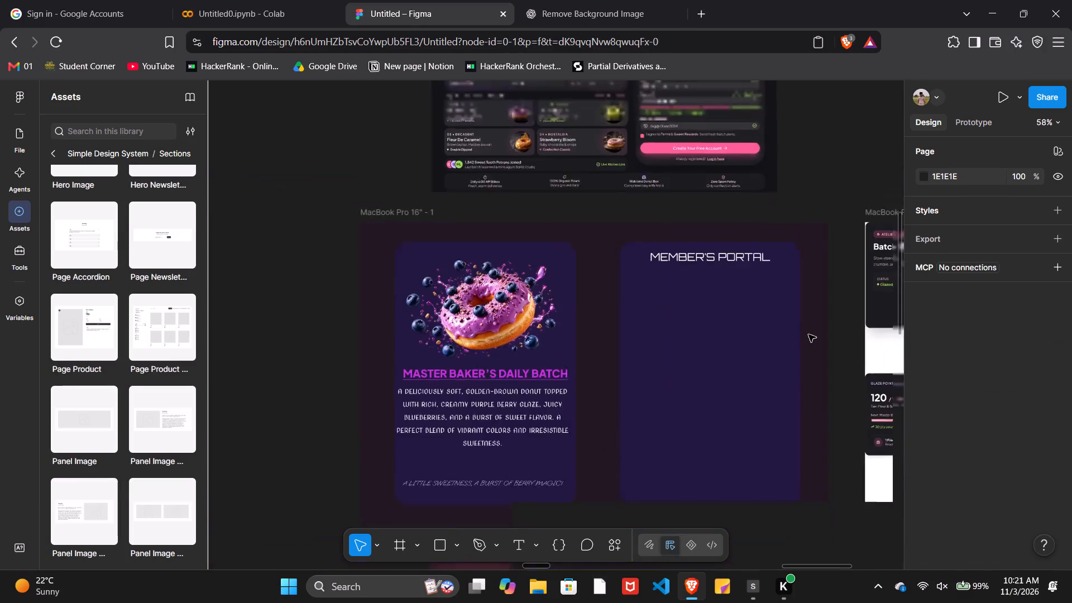
scroll(808, 334, "left", 1)
left_click_drag(716, 258, 715, 267)
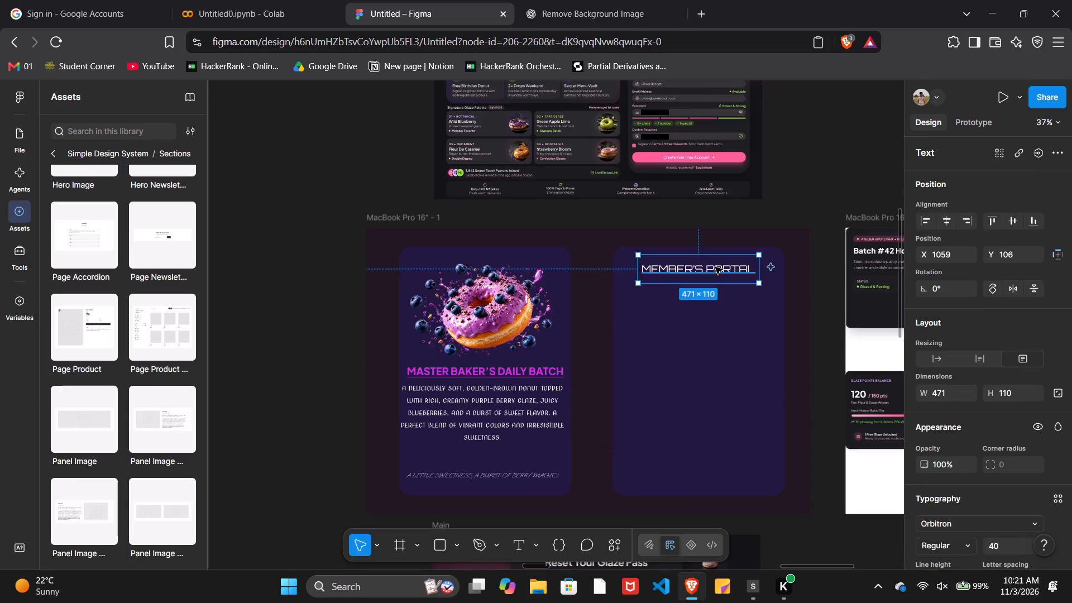
left_click(811, 341)
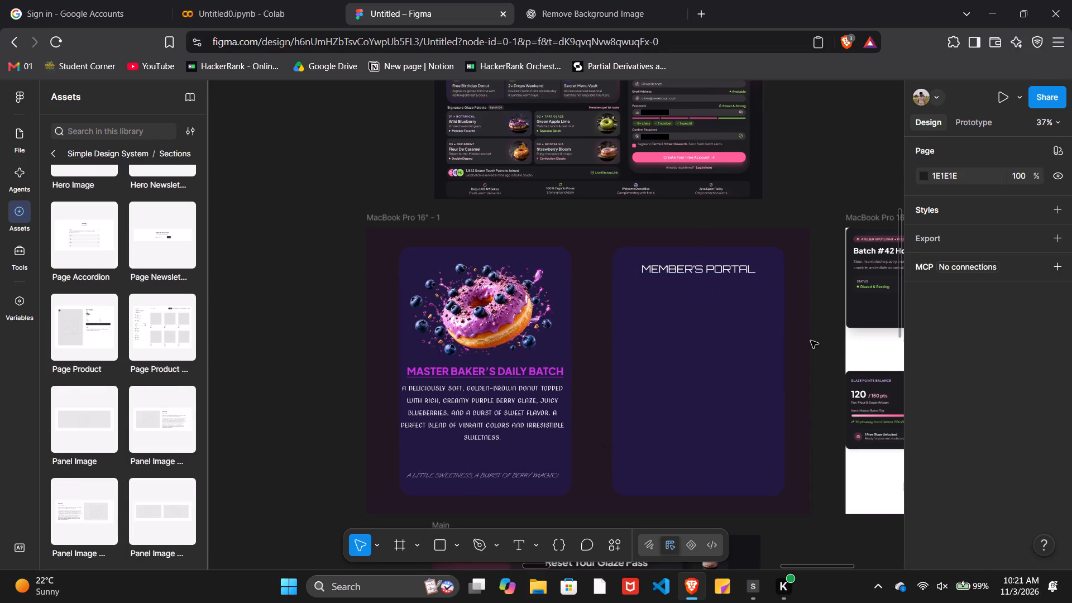
Delete the Create Account reference frame above the Sign In screen, including its contents.
double_click(775, 154)
left_click_drag(772, 155, 364, 169)
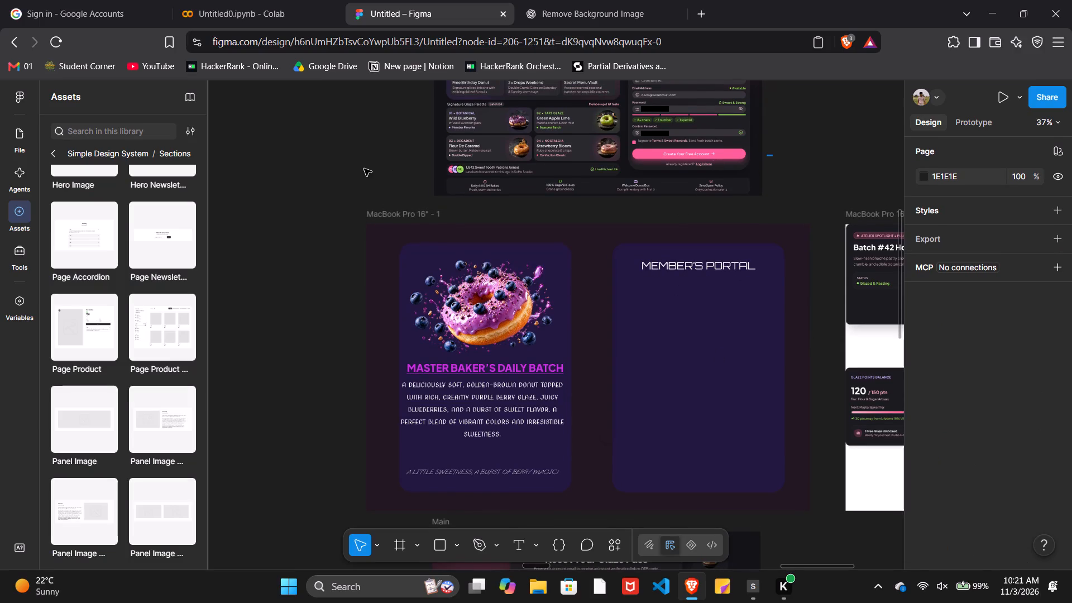
key("BackSpace")
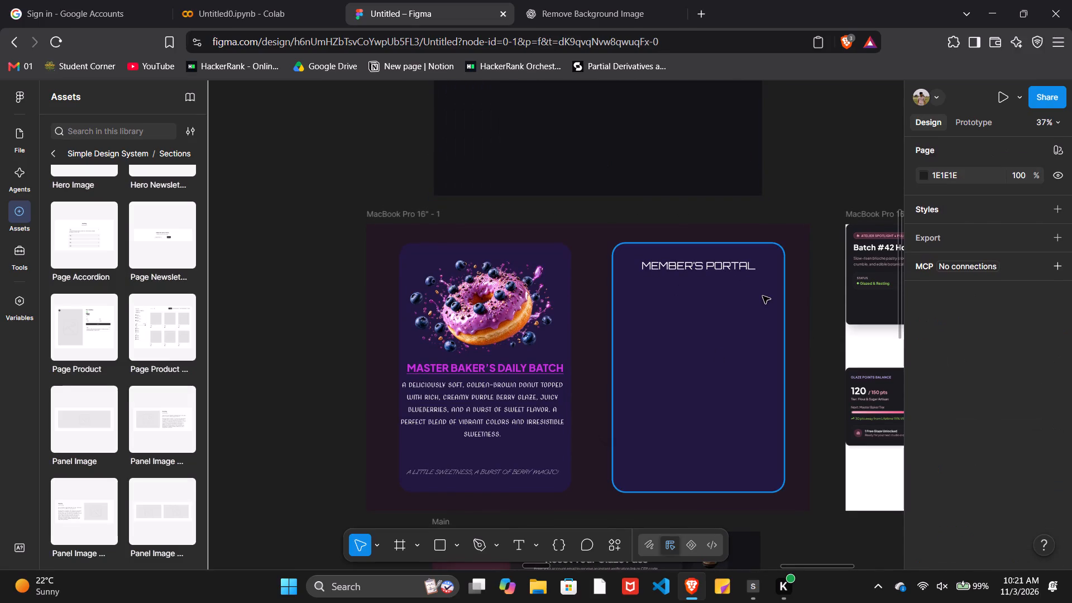
scroll(763, 296, "left", 1)
left_click(691, 236)
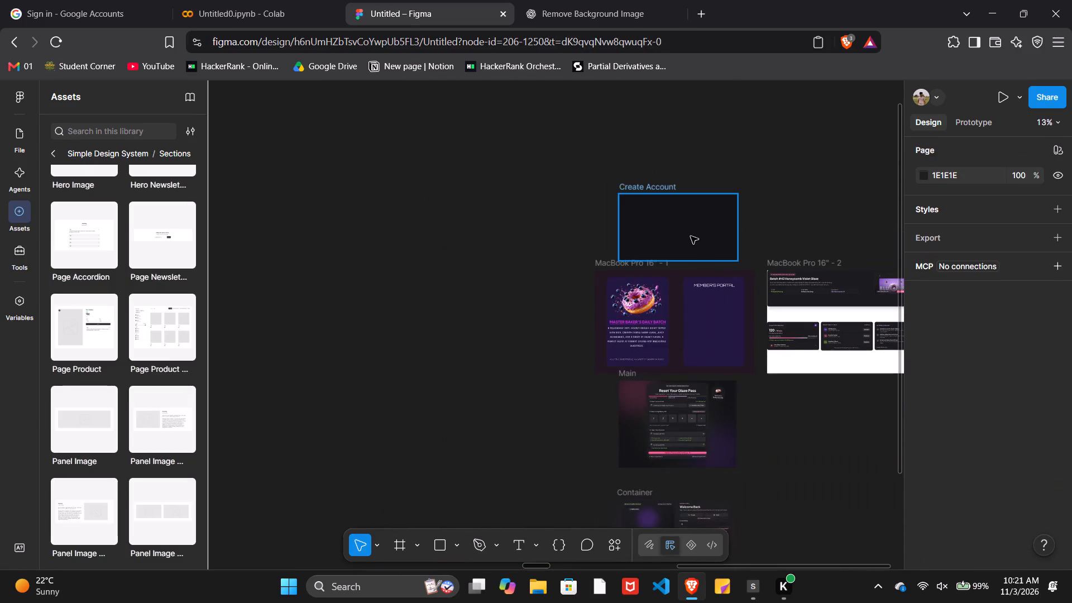
key("BackSpace")
Delete the MacBook Pro 16" - 2 frame, including its row of cards.
scroll(691, 236, "left", 3)
triple_click(668, 326)
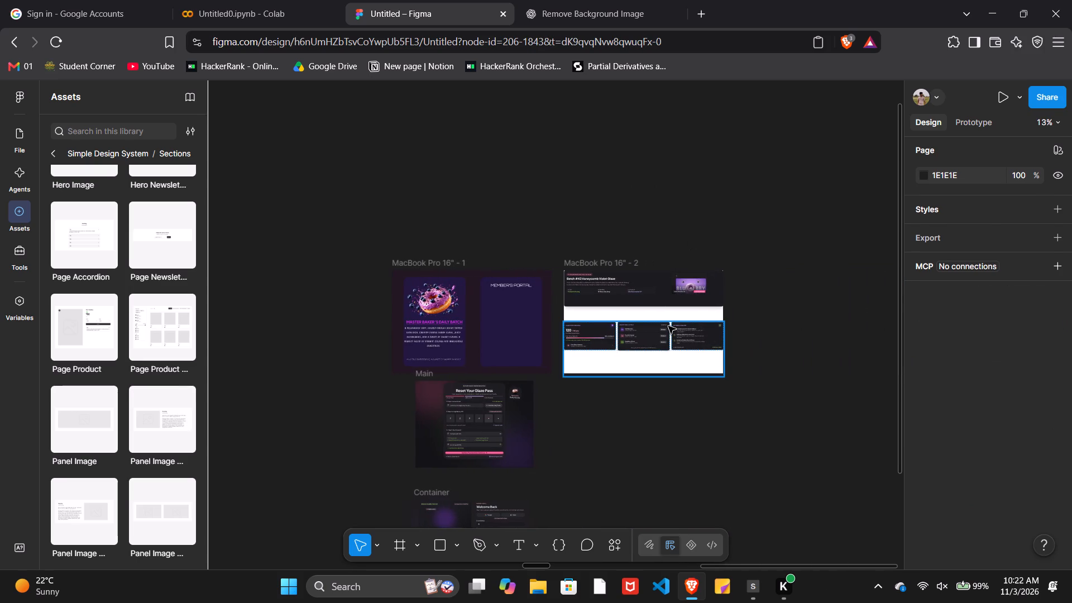
key("ctrl+a")
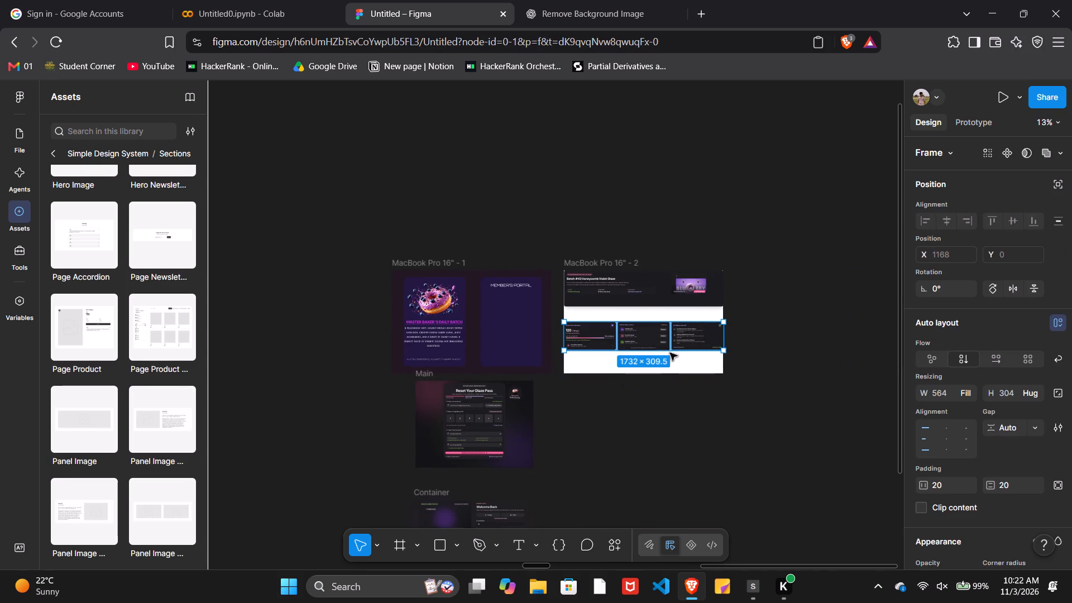
key("BackSpace")
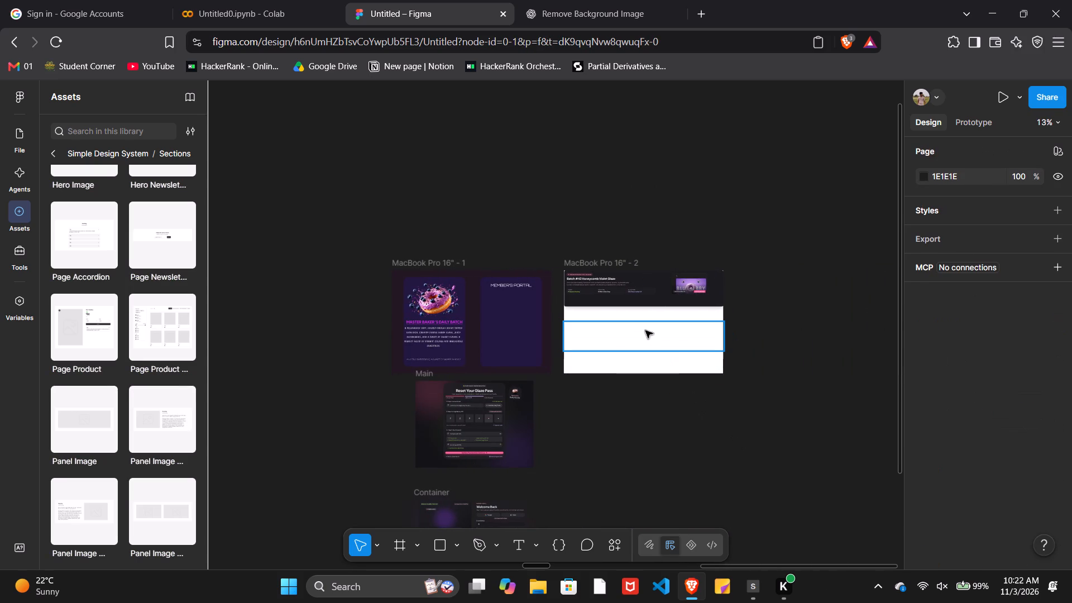
left_click(645, 331)
key("BackSpace")
left_click(645, 331)
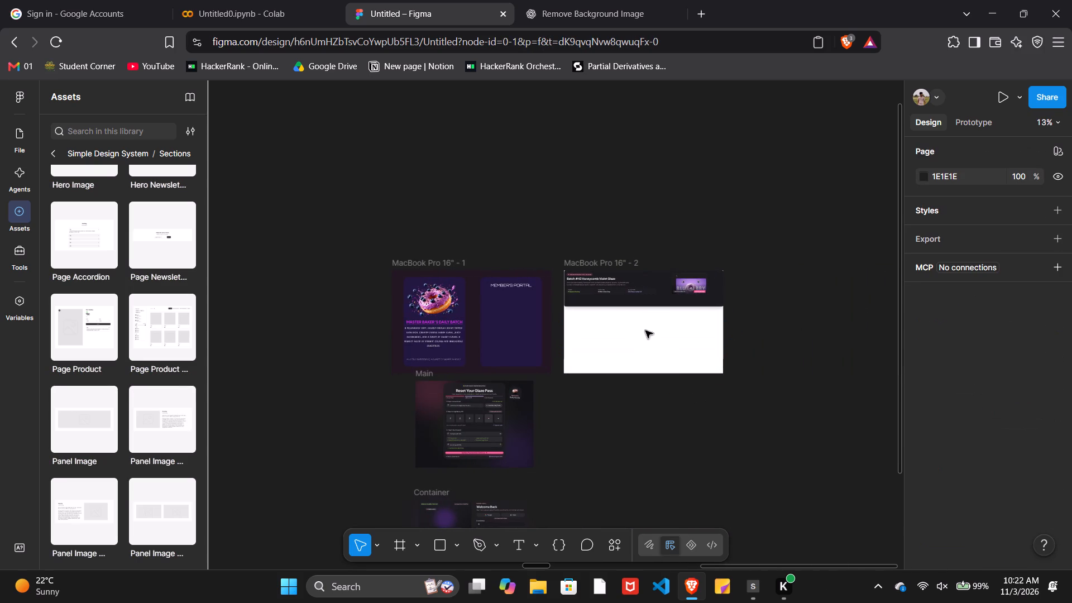
double_click(645, 331)
left_click(621, 261)
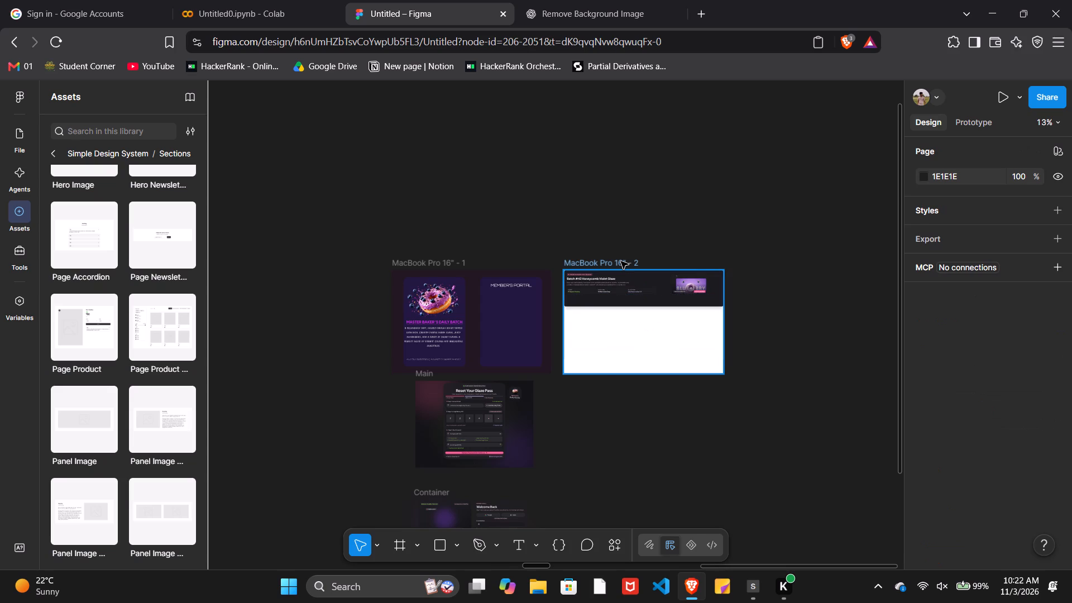
key("BackSpace")
Delete the Main reference frame containing the Reset Your Glaze Pass form.
scroll(653, 424, "down", 1)
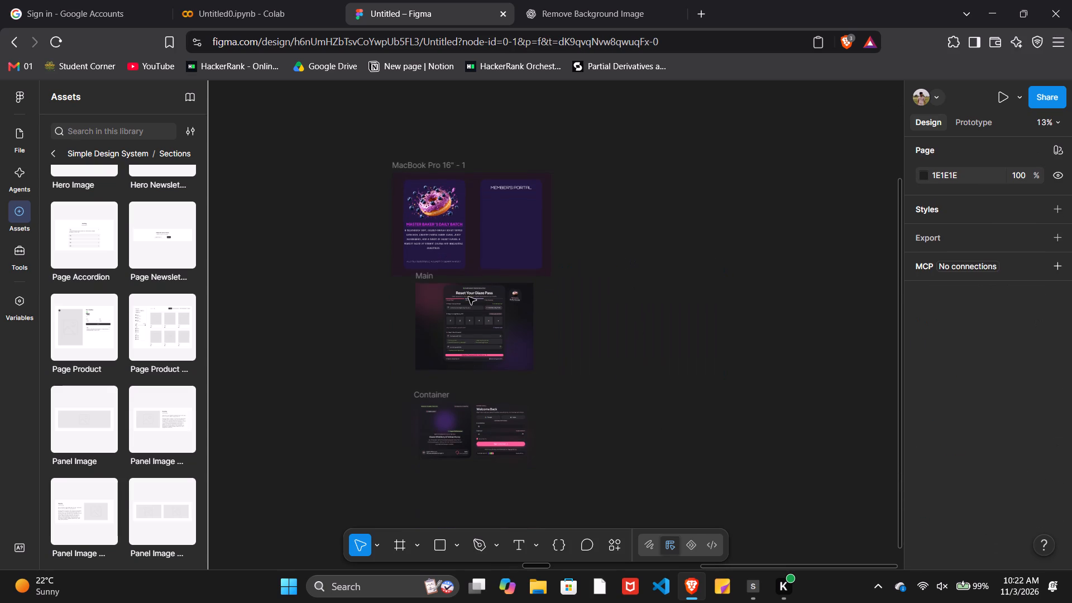
left_click(429, 278)
key("BackSpace")
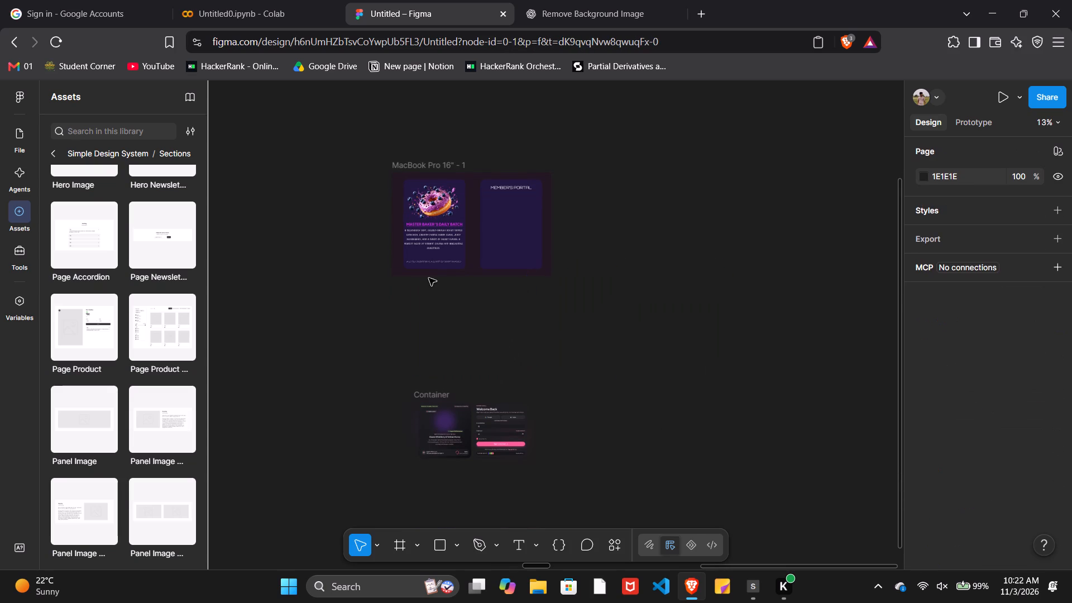
Resize the inner frame of the Sign In reference Container to about 1280 × 1356.
scroll(429, 278, "down", 1)
left_click_drag(388, 439, 494, 441)
left_click_drag(494, 441, 492, 410)
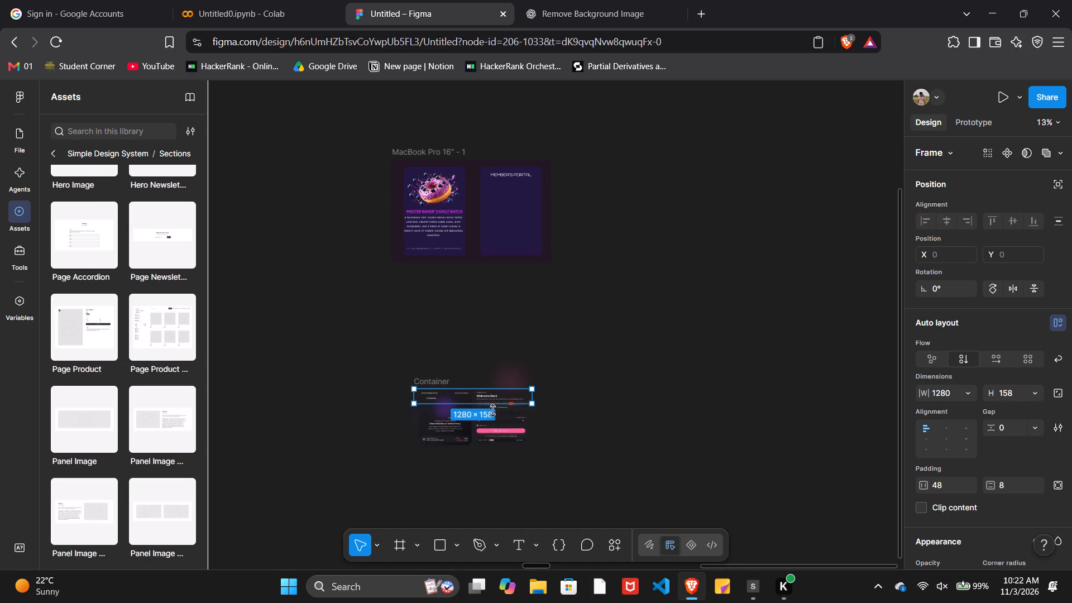
left_click_drag(492, 410, 503, 514)
left_click_drag(496, 465, 497, 411)
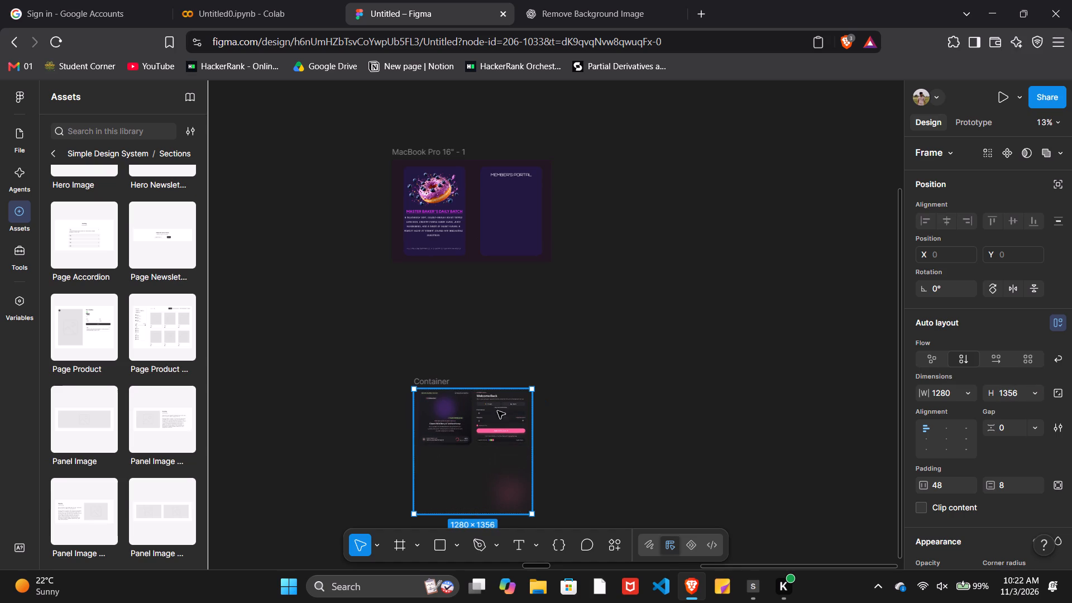
left_click_drag(497, 411, 499, 367)
left_click_drag(465, 466, 467, 453)
Move the Sign In reference Container to about X 39162, Y 3600, just below the MacBook Pro 16" - 1 frame.
left_click(616, 419)
left_click_drag(489, 445, 491, 363)
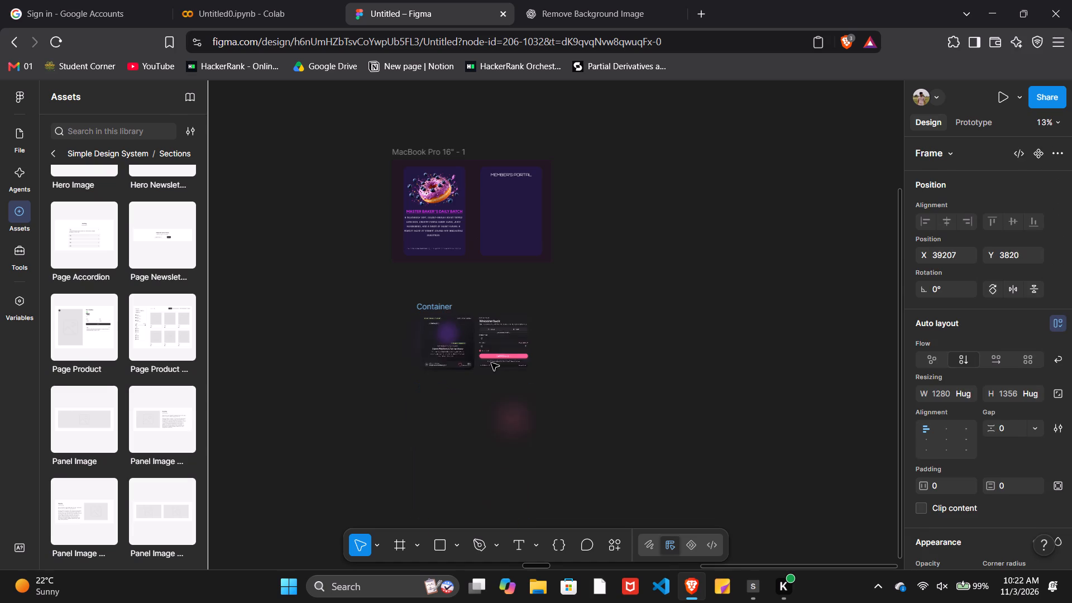
left_click_drag(491, 363, 490, 350)
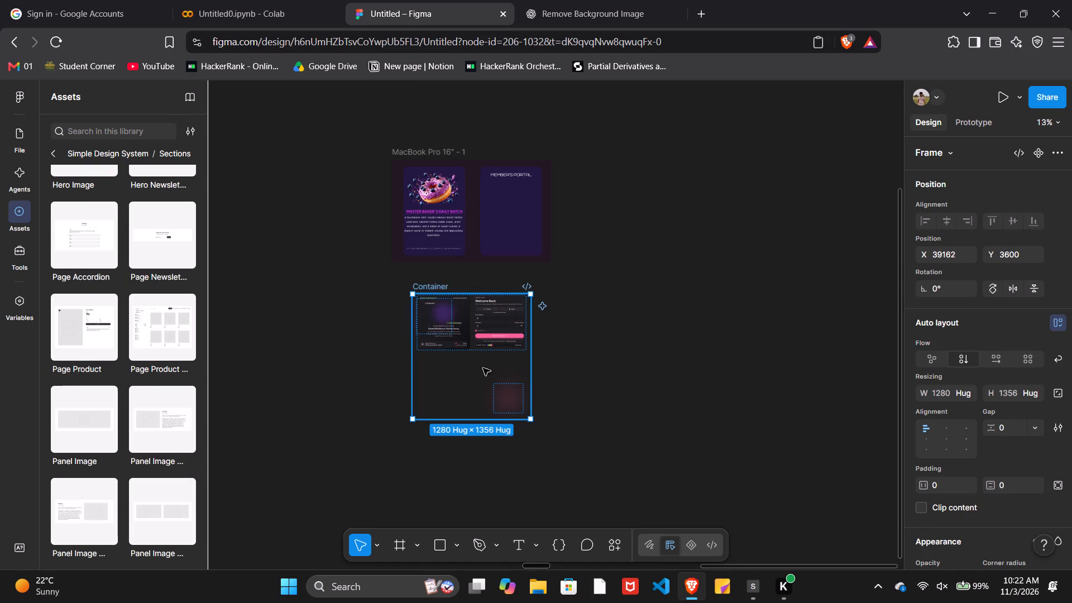
left_click_drag(461, 423, 480, 352)
left_click(616, 360)
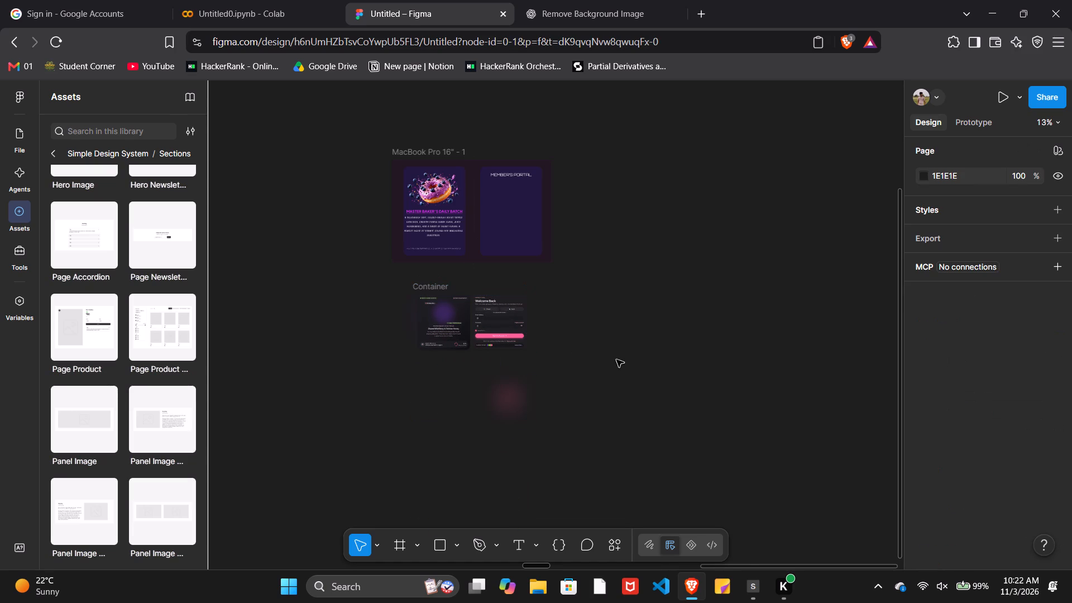
Set the "MEMBER'S PORTAL" heading's font size to 15 and shrink its text box to about 170 × 21.
scroll(616, 360, "right", 2)
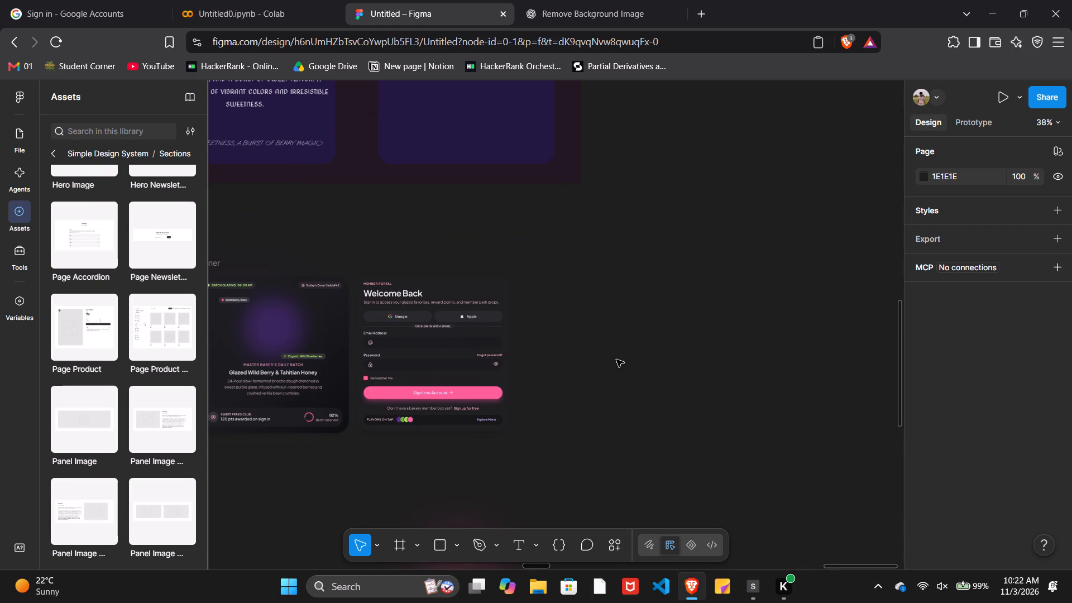
scroll(616, 360, "right", 5)
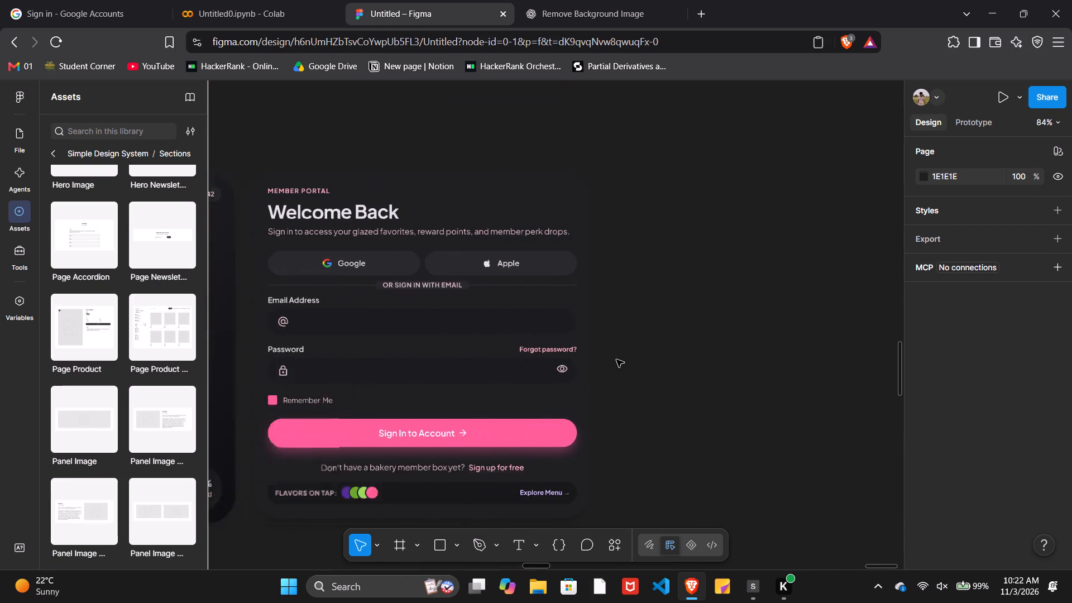
scroll(616, 360, "right", 1)
scroll(616, 360, "up", 5)
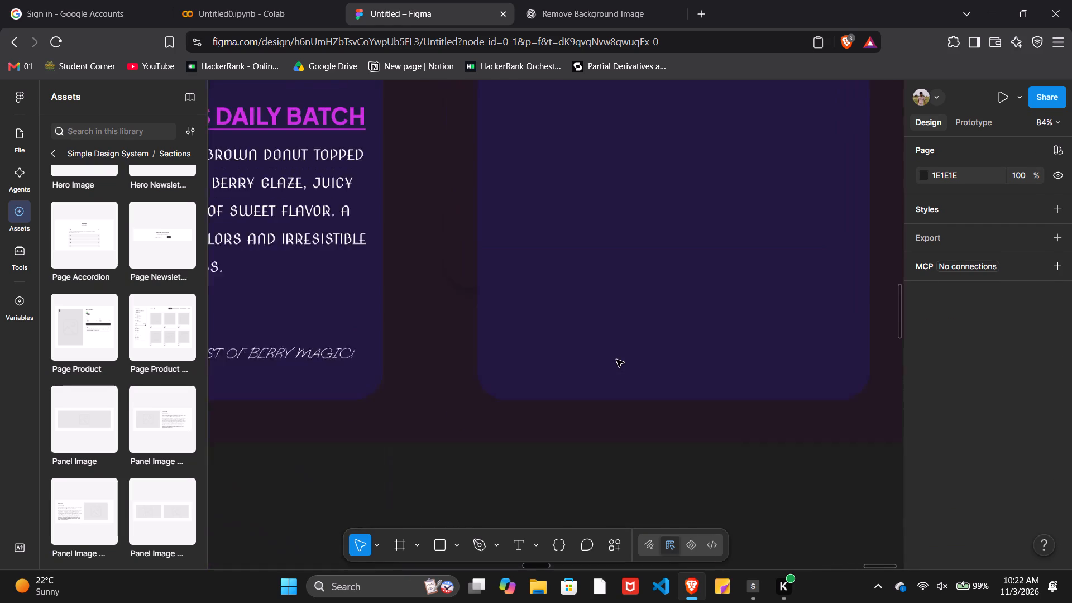
scroll(616, 360, "up", 3)
scroll(746, 357, "left", 1)
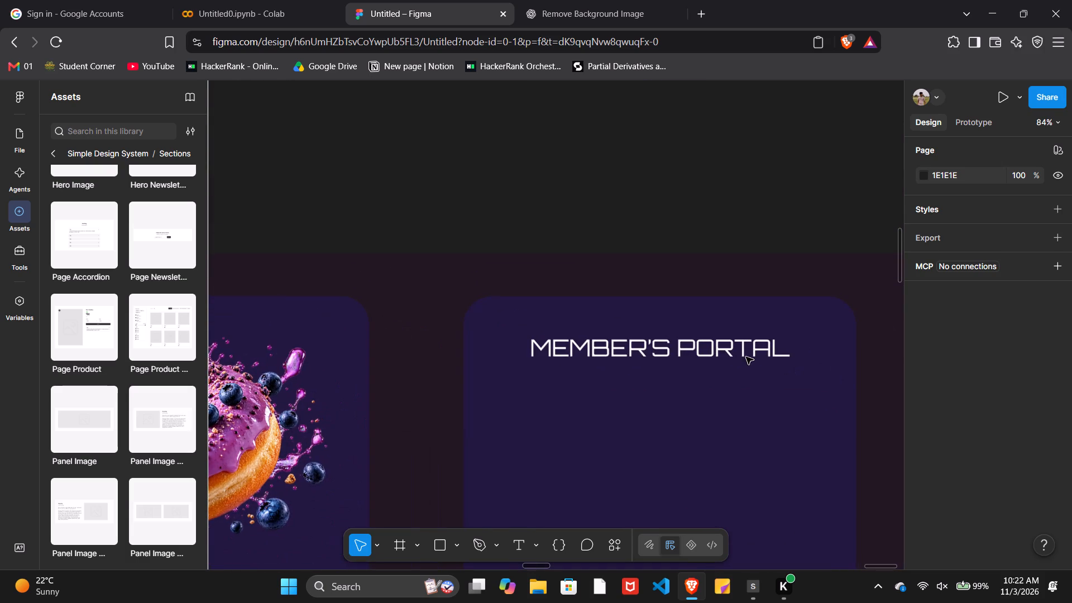
left_click(729, 358)
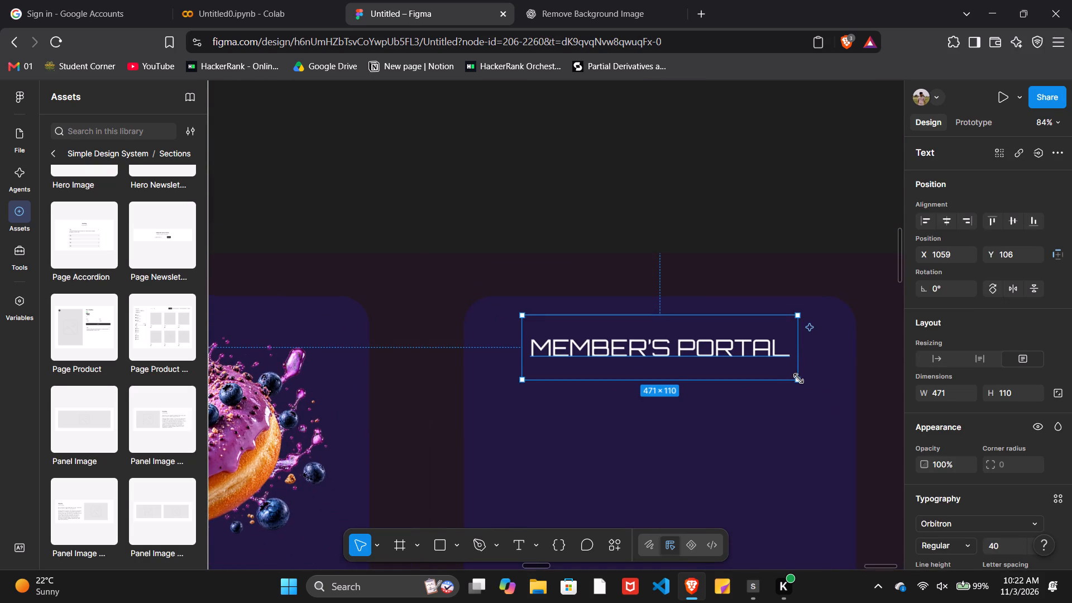
left_click_drag(798, 379, 760, 345)
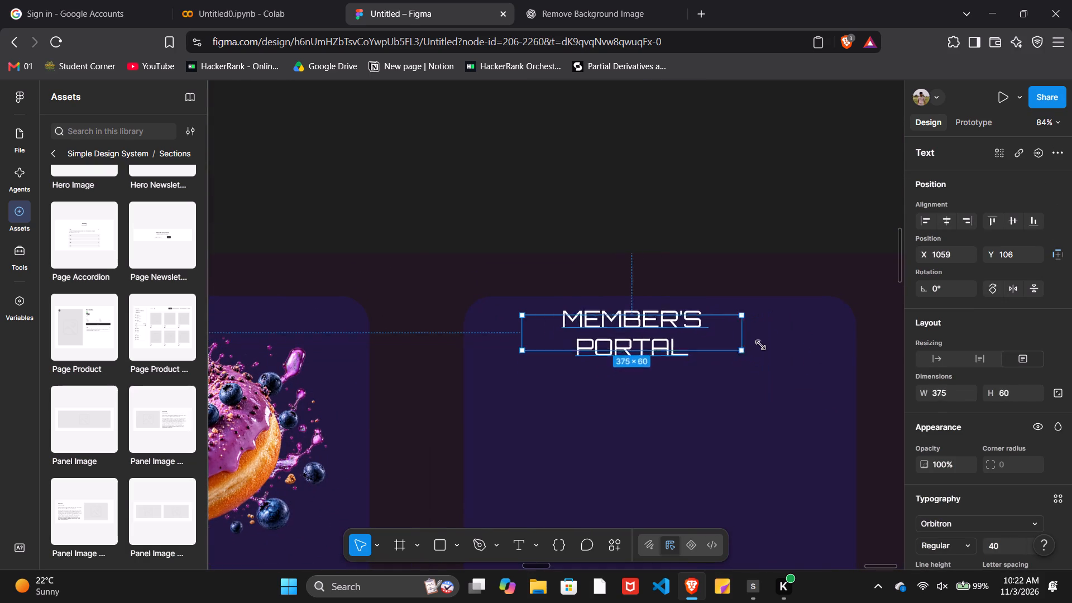
left_click_drag(760, 345, 799, 344)
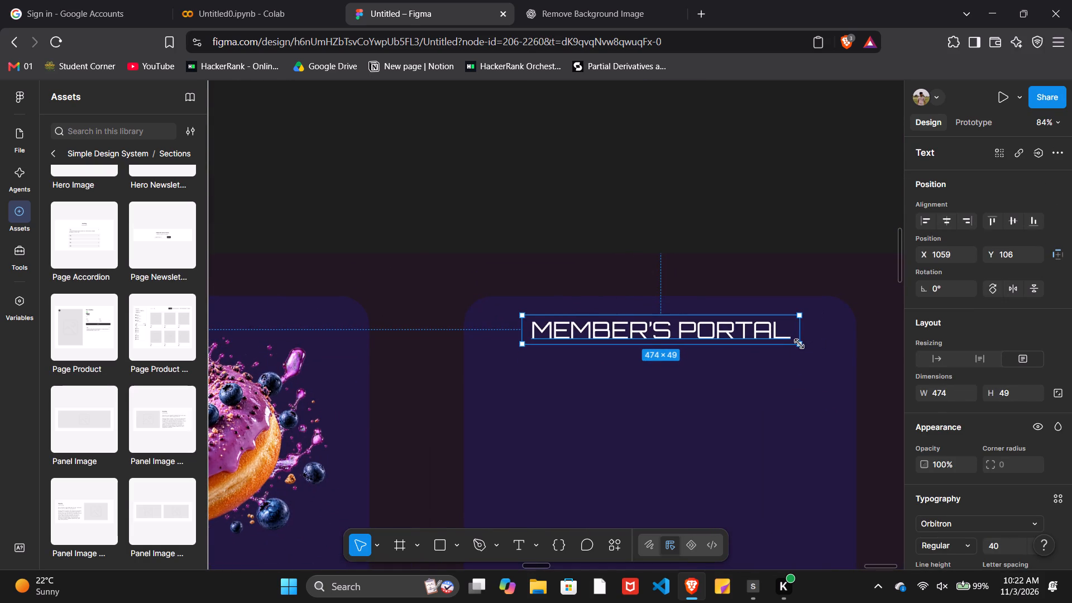
scroll(984, 505, "down", 1)
left_click(1007, 480)
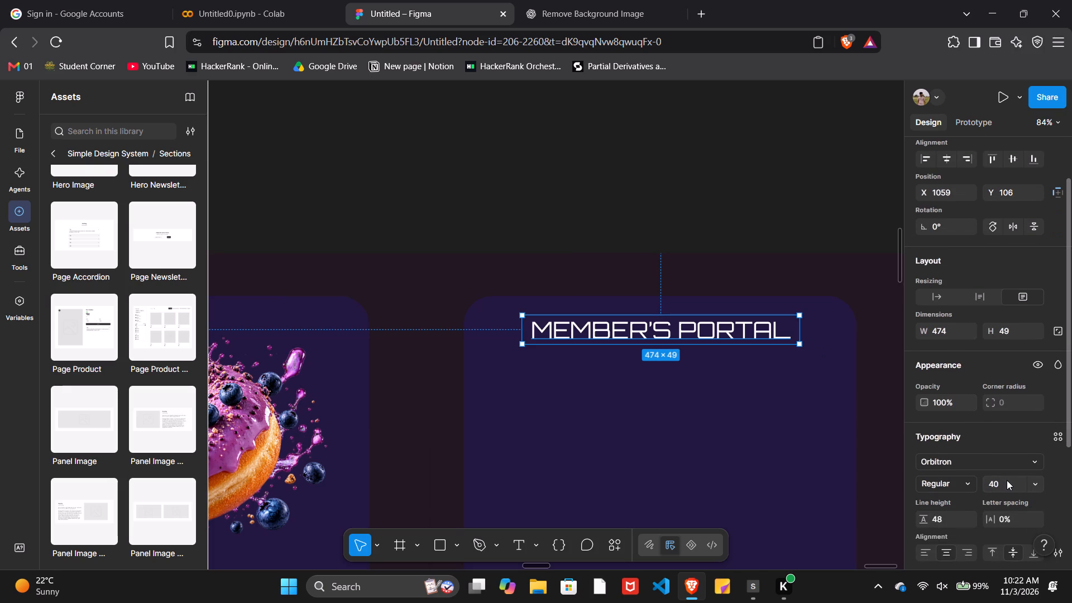
type("15")
key("Return")
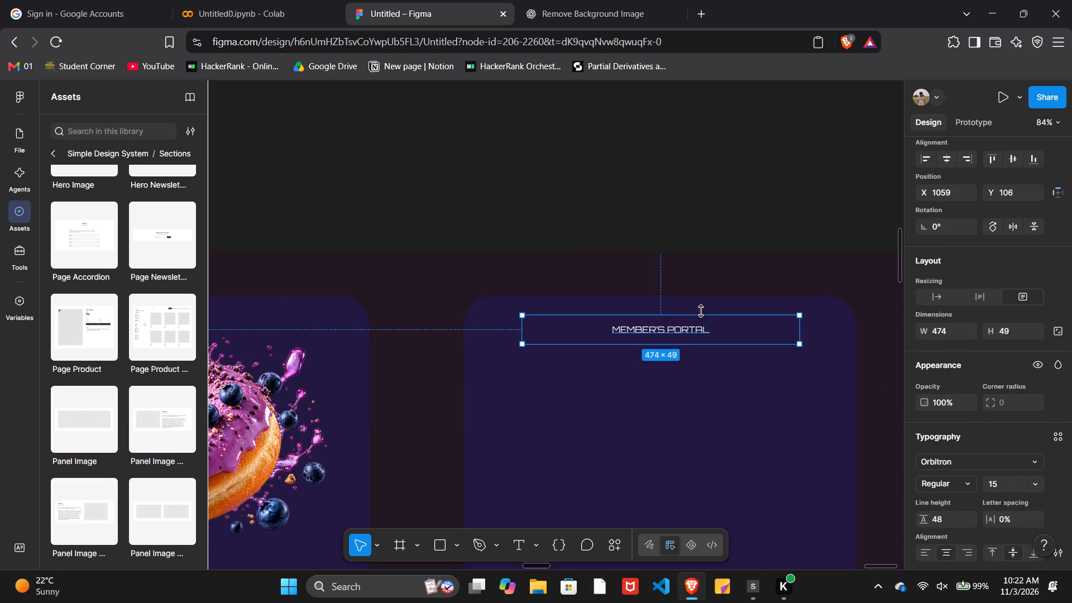
left_click_drag(800, 341, 621, 328)
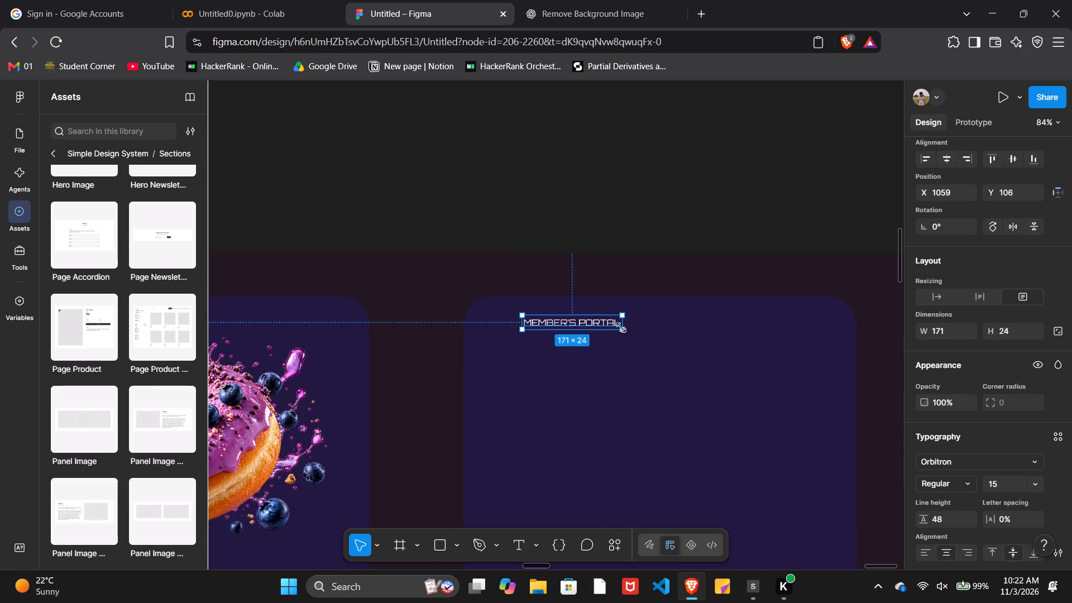
left_click_drag(621, 328, 621, 327)
Move the "MEMBER'S PORTAL" heading to about X 978, Y 111, in the top-left corner of its panel.
left_click_drag(581, 322, 558, 320)
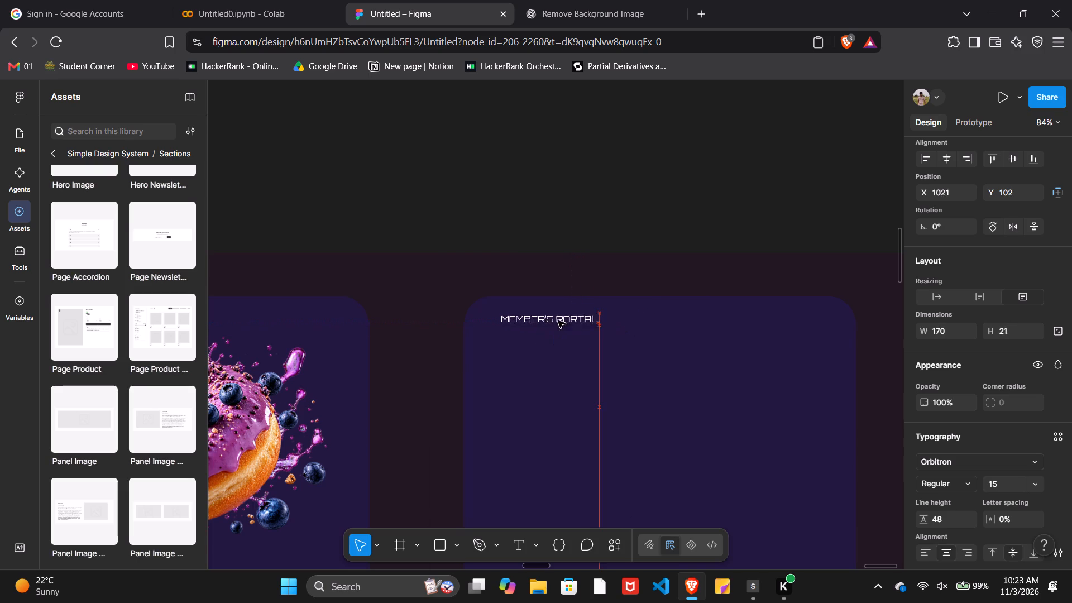
left_click_drag(558, 320, 534, 326)
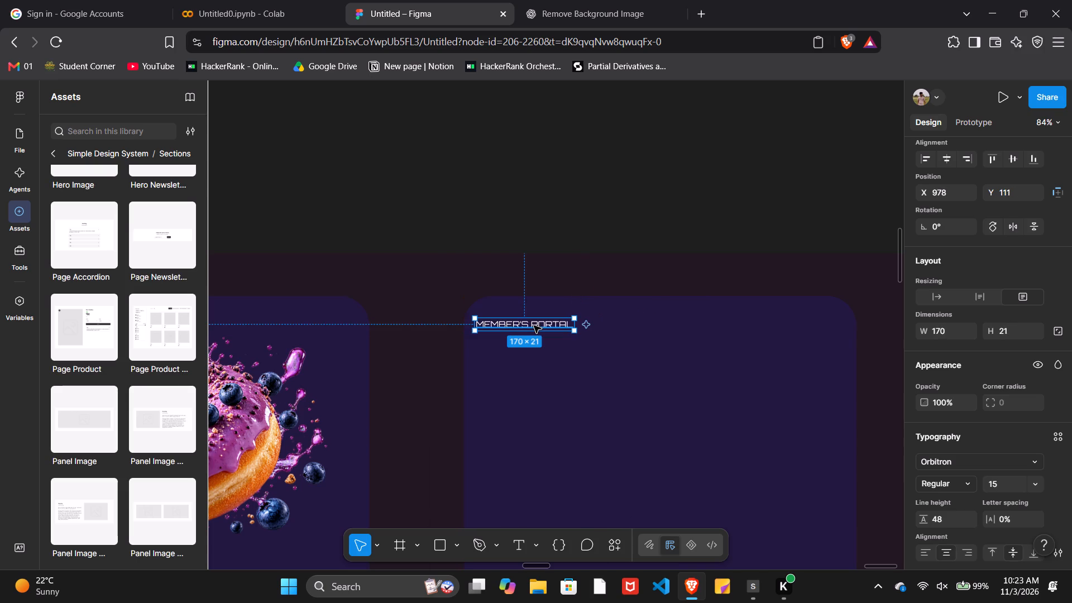
left_click(665, 269)
Add the text "WELCOME BACK!" below the heading in the Member's Portal panel, at about X 1059, Y 371.
scroll(620, 357, "down", 1)
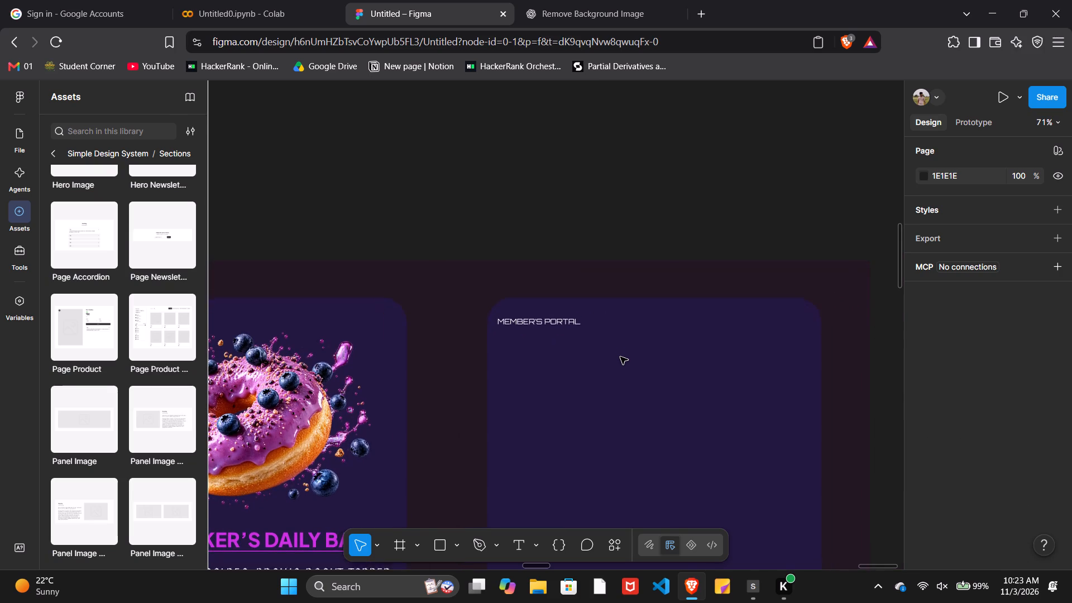
scroll(620, 357, "down", 1)
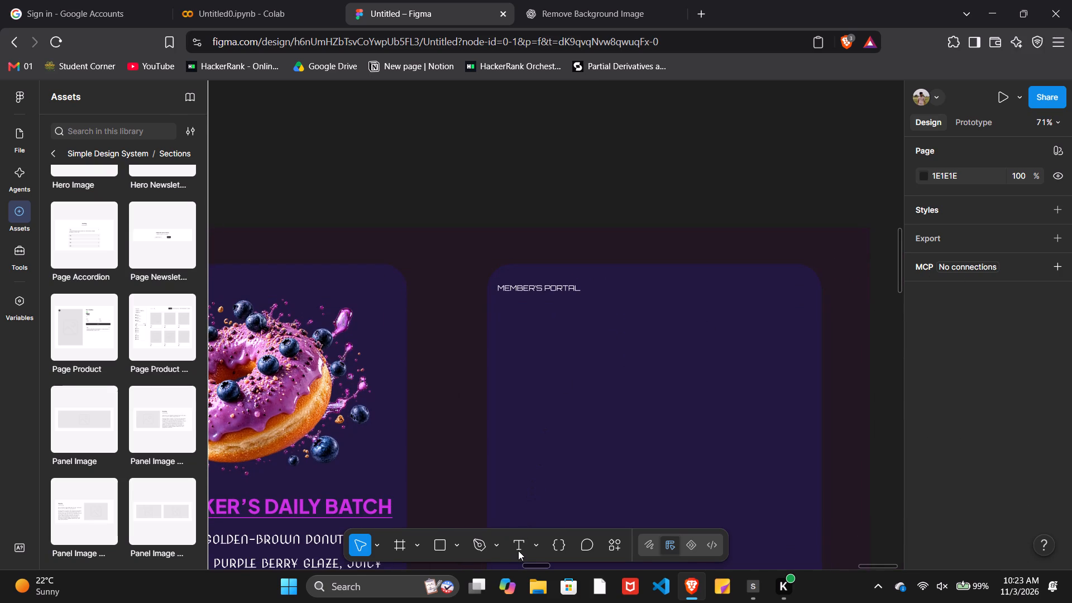
left_click(518, 551)
left_click(574, 424)
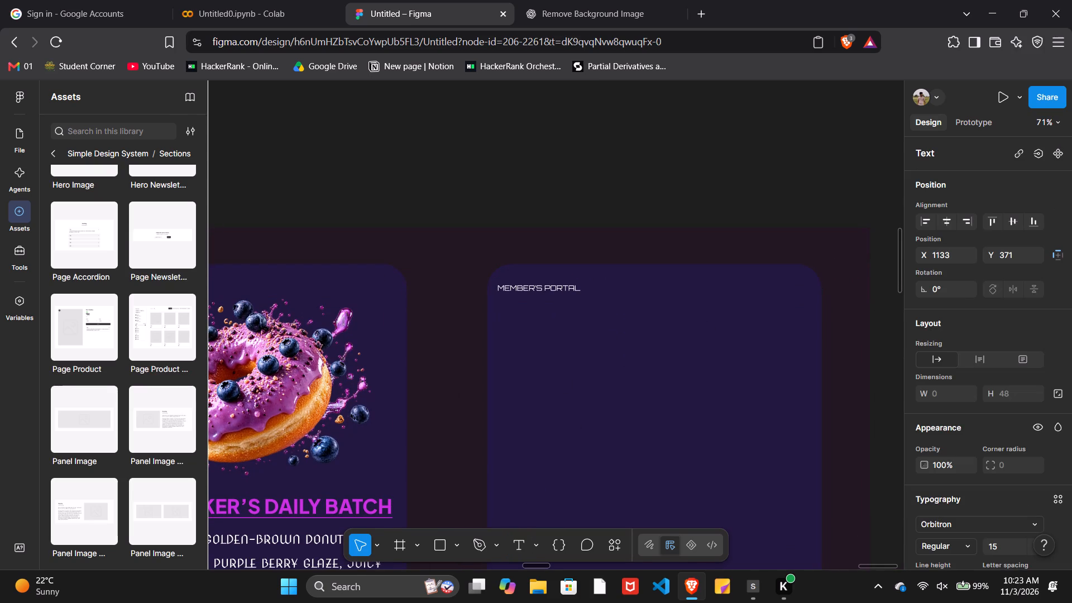
type("WELCOME BACK")
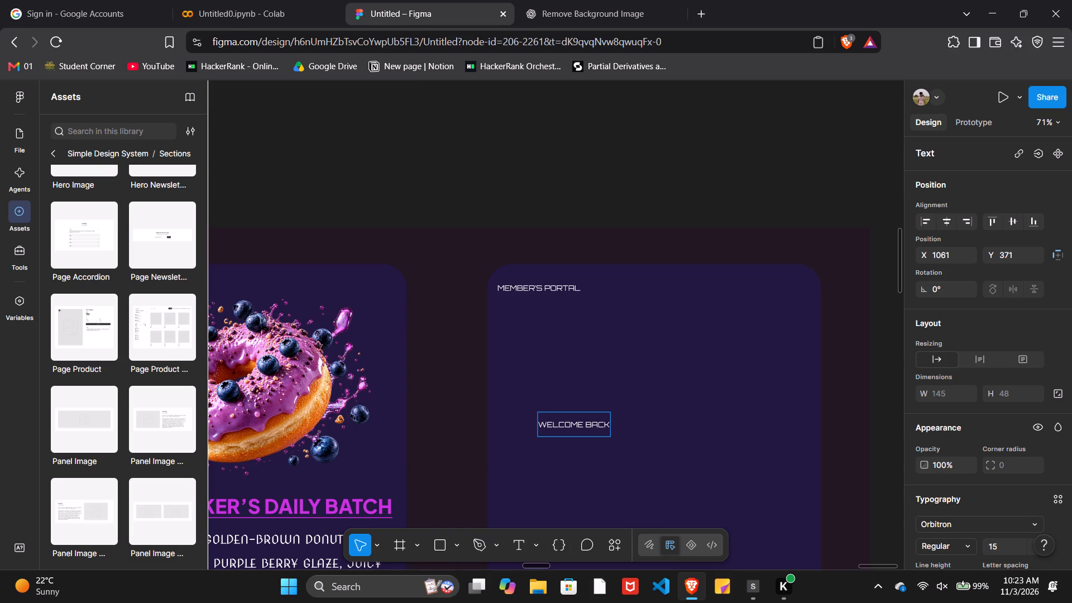
key("shift+exclam")
Change the font of the "WELCOME BACK!" text to Ovo.
key("ctrl+a")
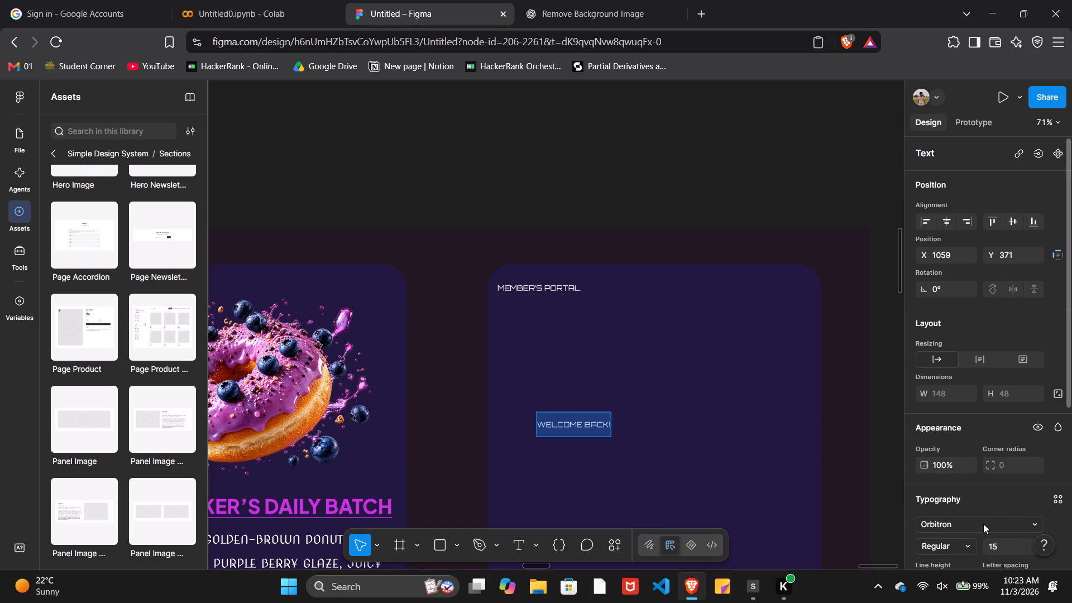
left_click(983, 524)
scroll(795, 417, "down", 2)
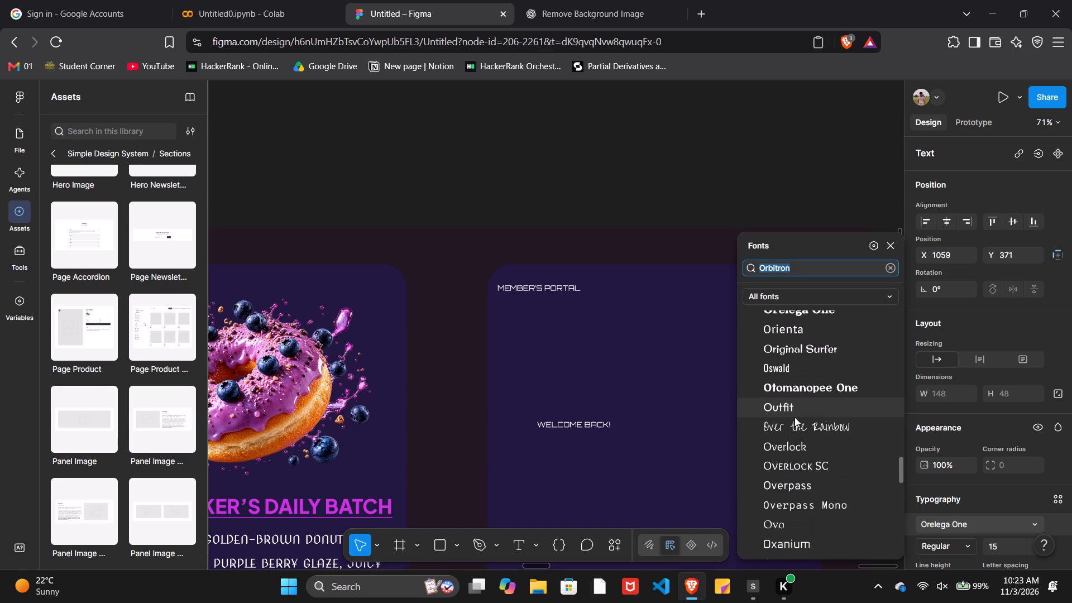
scroll(795, 417, "down", 1)
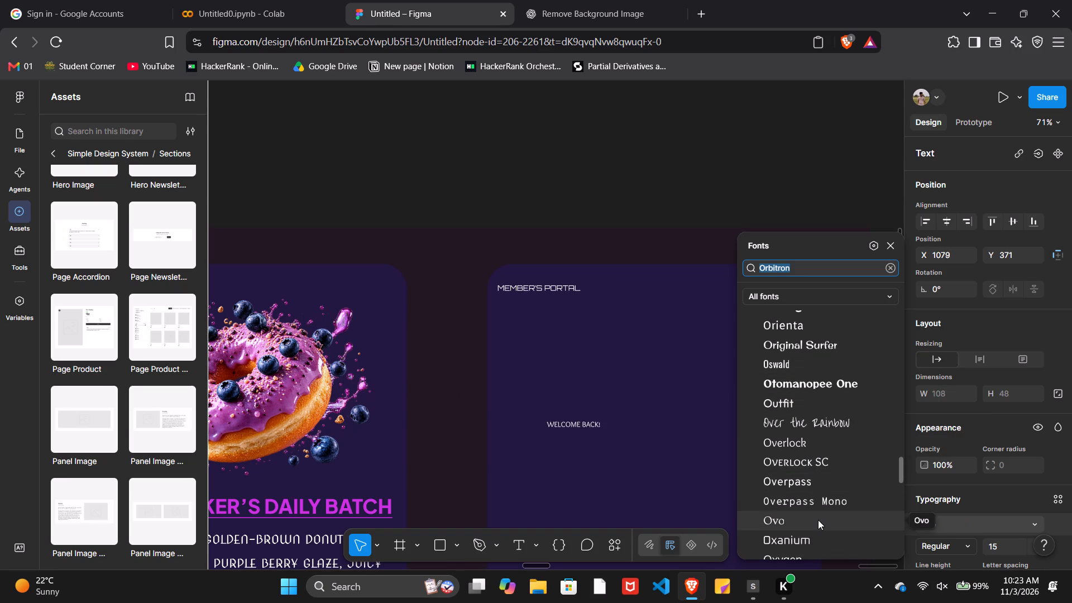
scroll(818, 520, "down", 4)
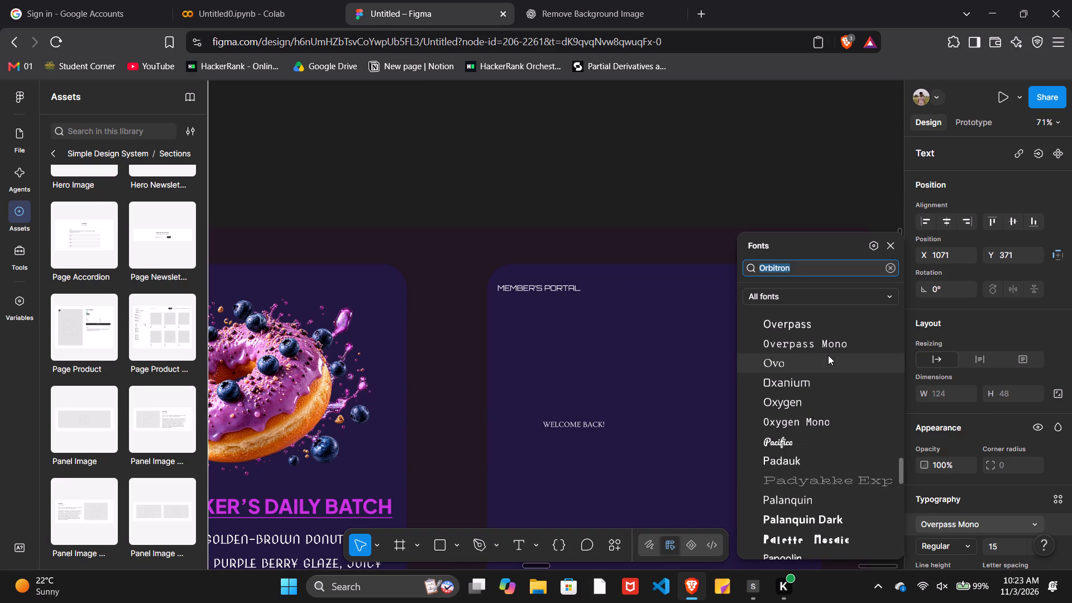
left_click(826, 363)
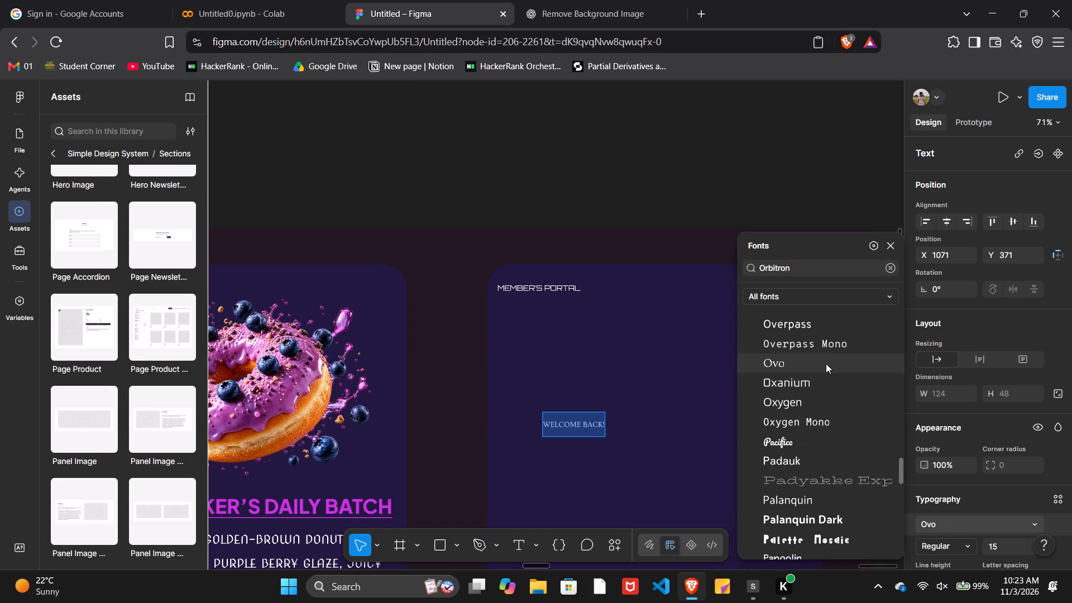
Set the "WELCOME BACK!" text's letter spacing to 40% and its font size to 48.
scroll(1006, 532, "down", 1)
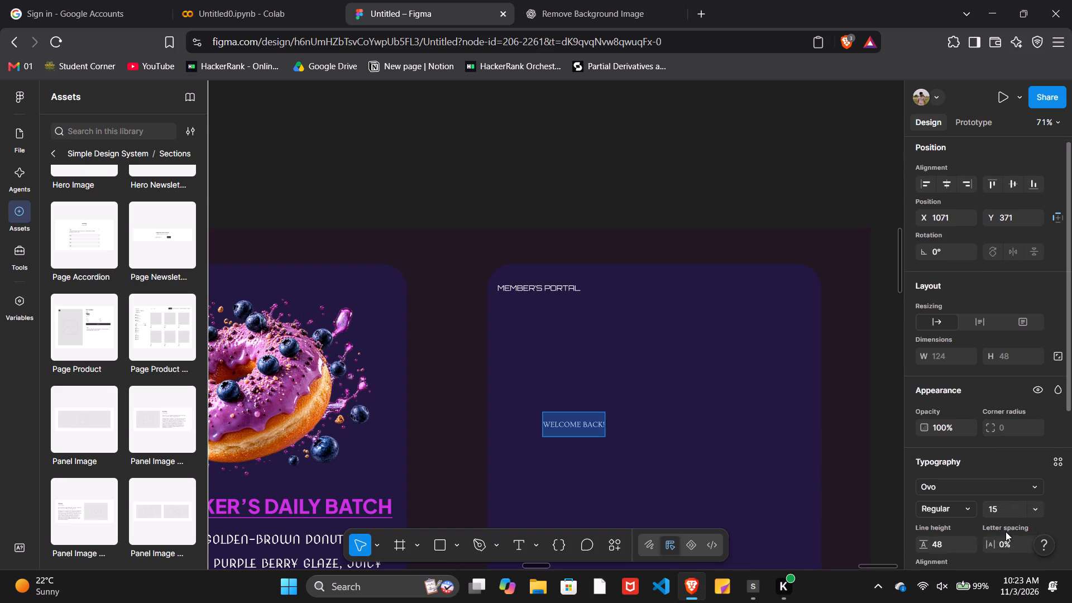
scroll(1006, 532, "down", 1)
left_click(1008, 520)
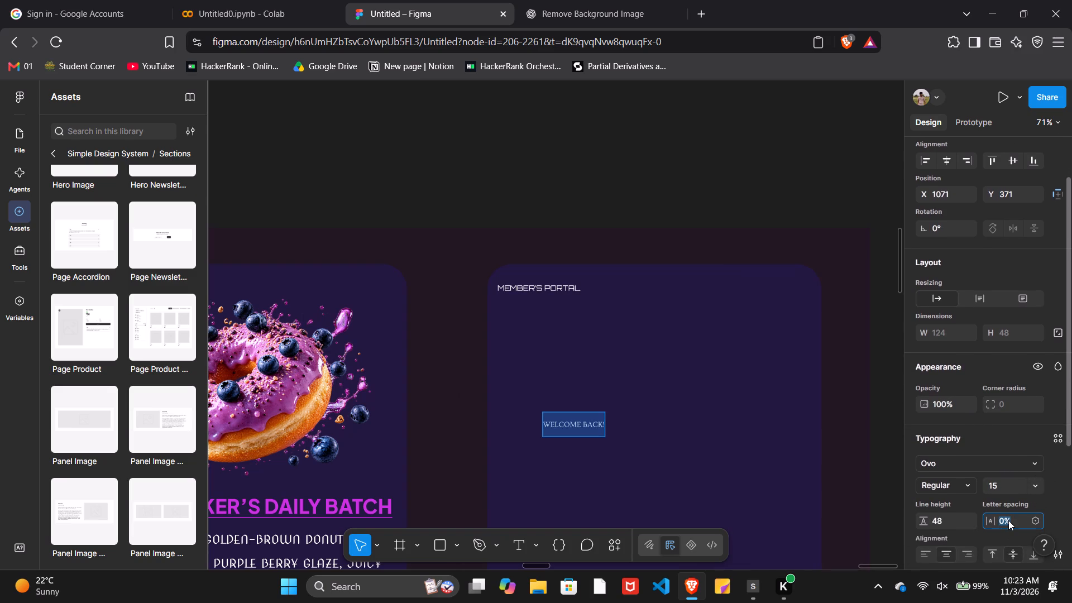
type("40")
key("Return")
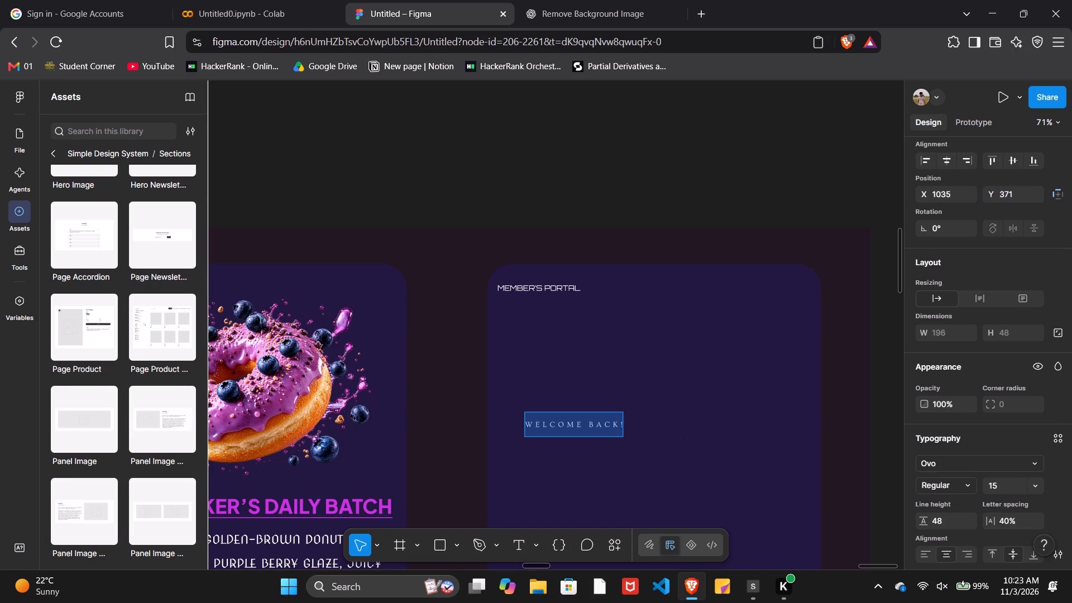
left_click(1038, 484)
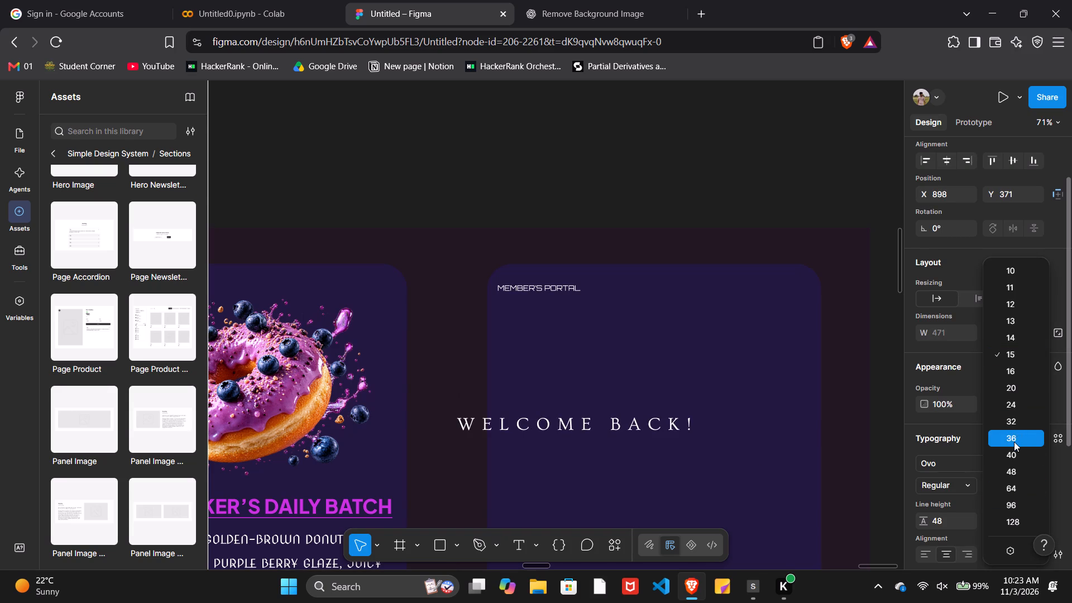
left_click(1013, 473)
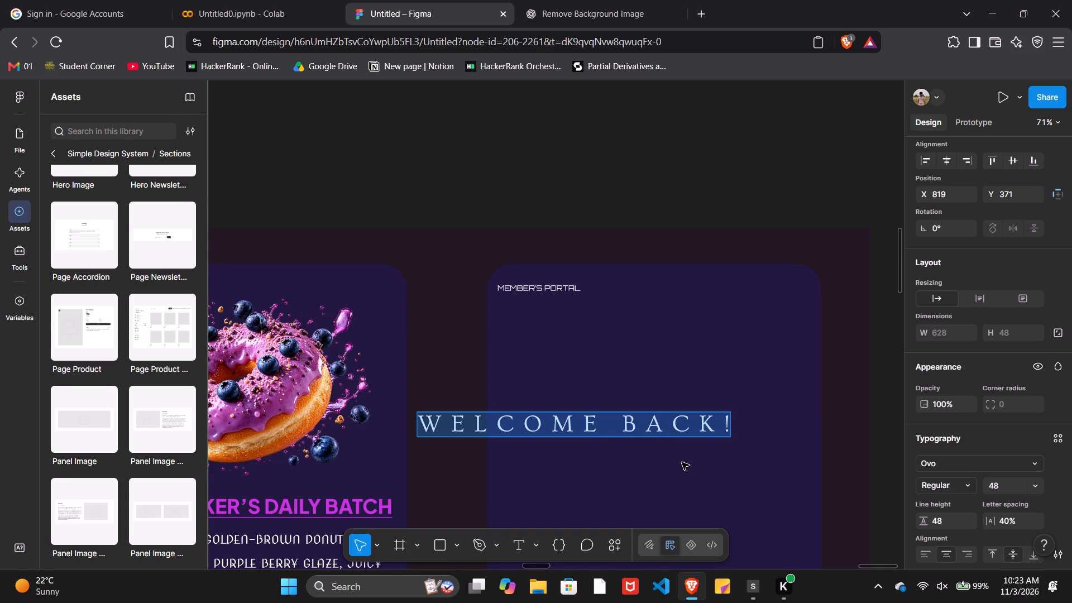
Move the "WELCOME BACK!" text up under the "MEMBER'S PORTAL" heading, to about X 978, Y 164.
left_click(682, 462)
left_click_drag(672, 422, 752, 312)
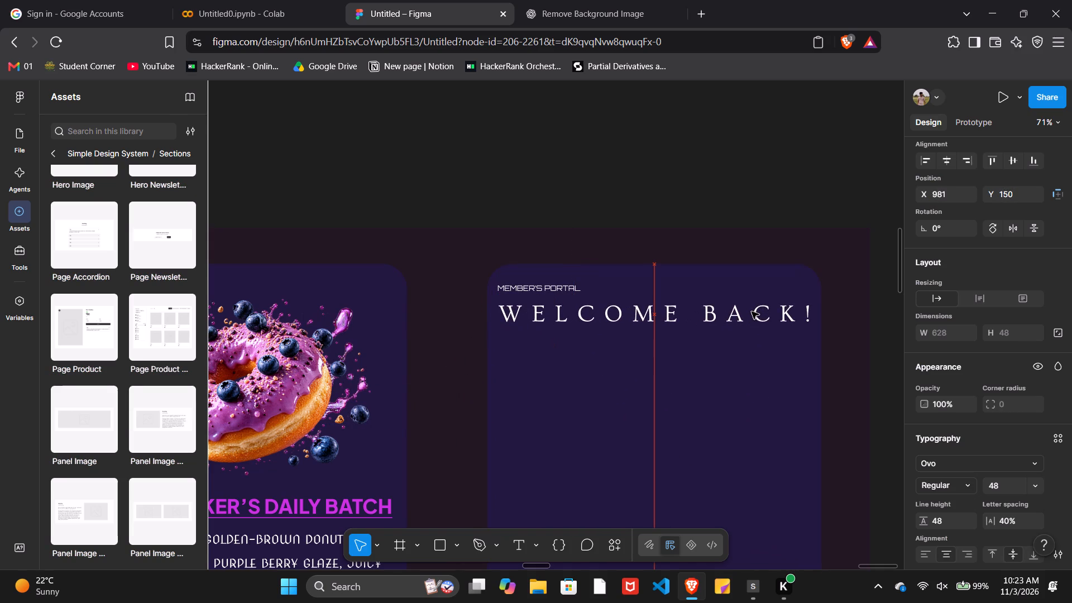
left_click_drag(752, 312, 750, 318)
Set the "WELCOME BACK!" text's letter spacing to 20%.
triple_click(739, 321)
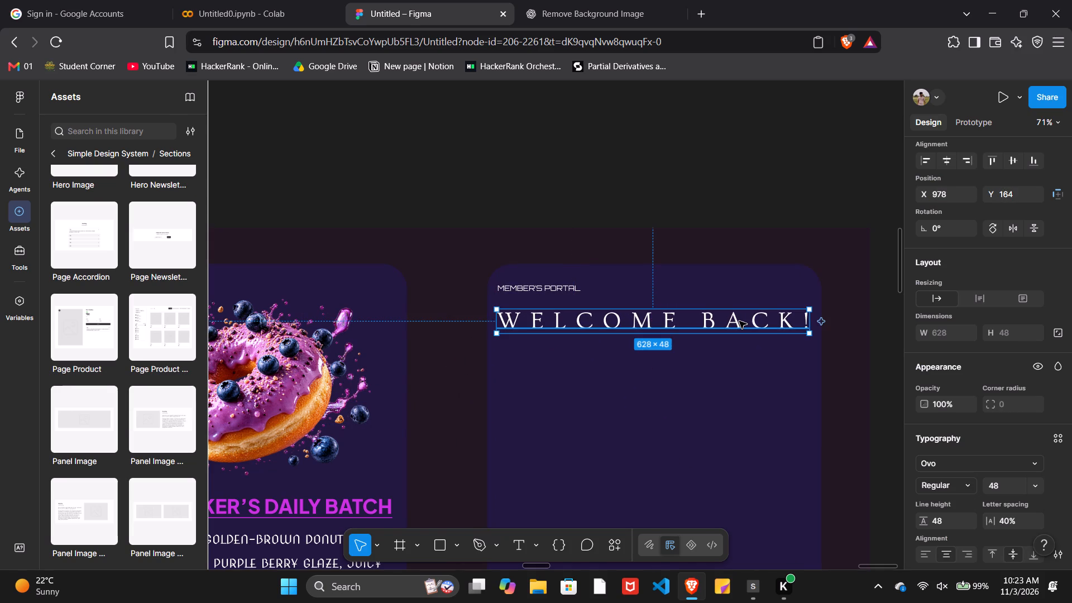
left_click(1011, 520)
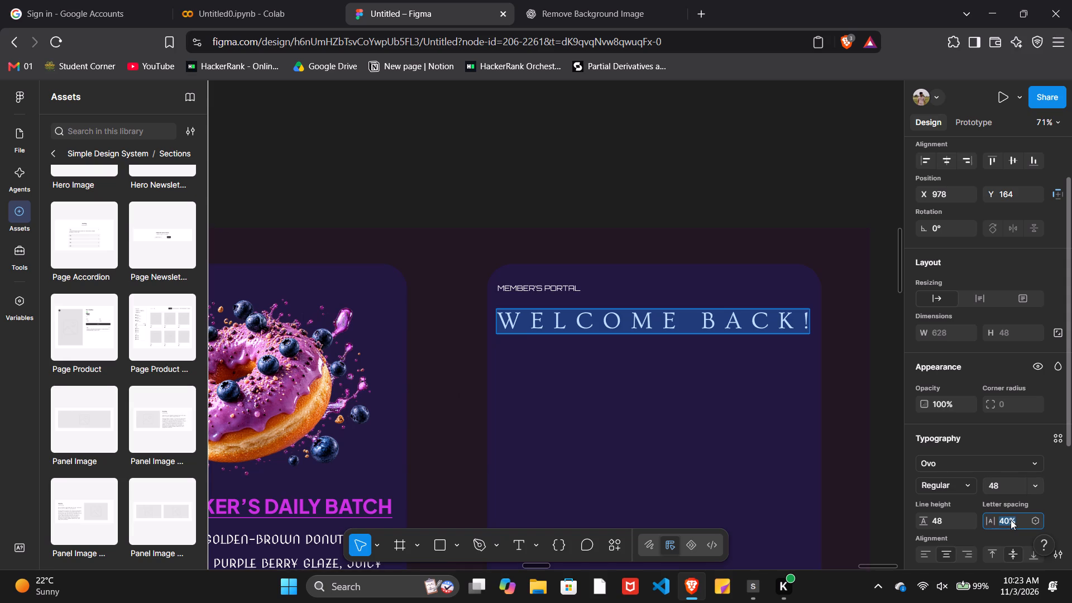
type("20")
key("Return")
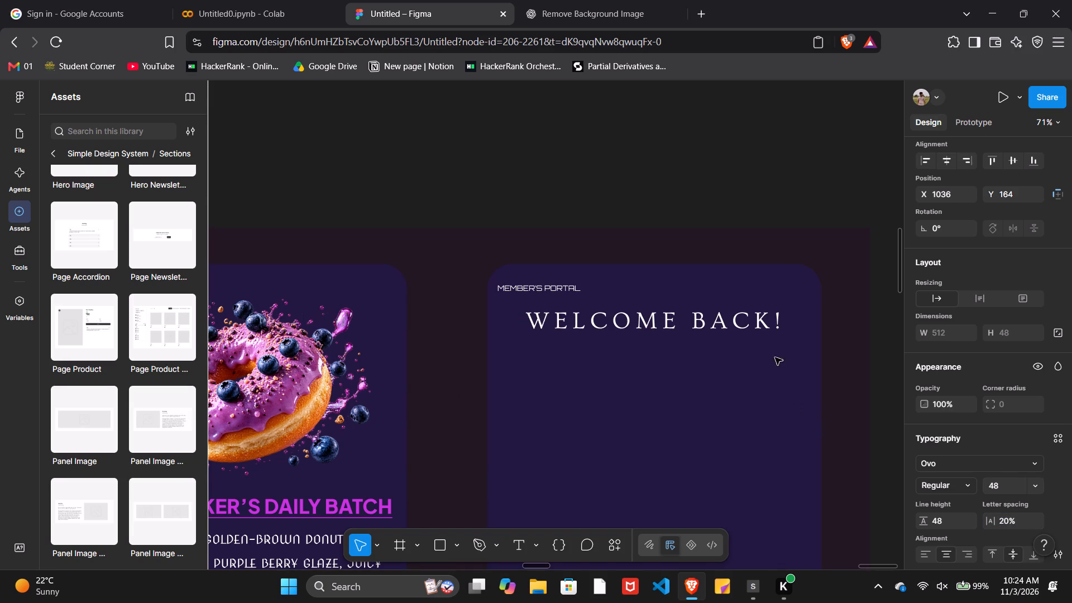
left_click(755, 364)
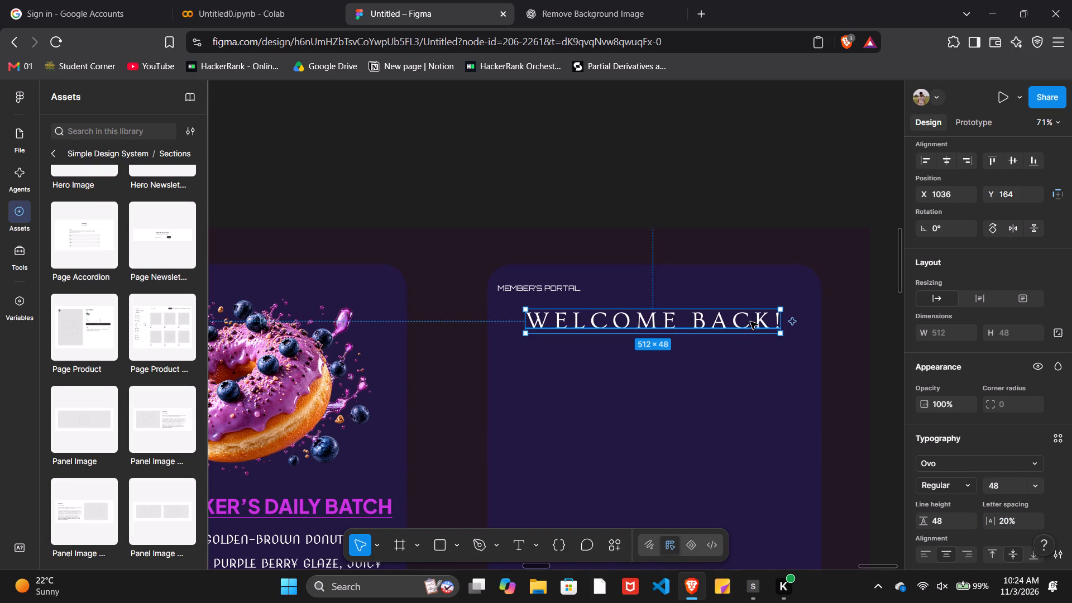
Align the "WELCOME BACK!" text's left edge with the "MEMBER'S PORTAL" heading, closer beneath it, at about X 978, Y 153.
left_click_drag(750, 320, 720, 319)
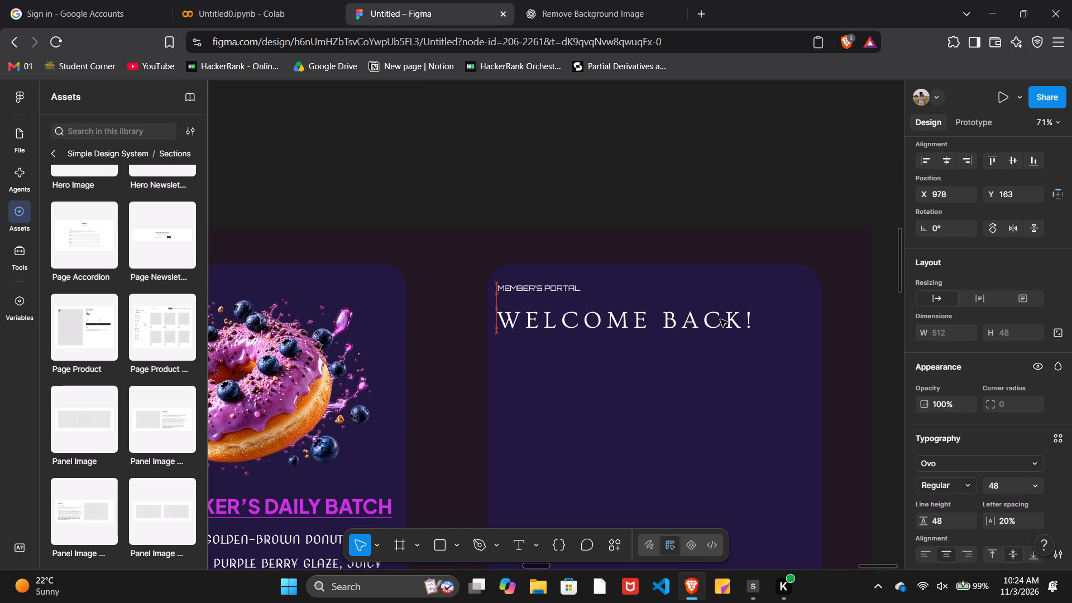
left_click_drag(720, 319, 720, 315)
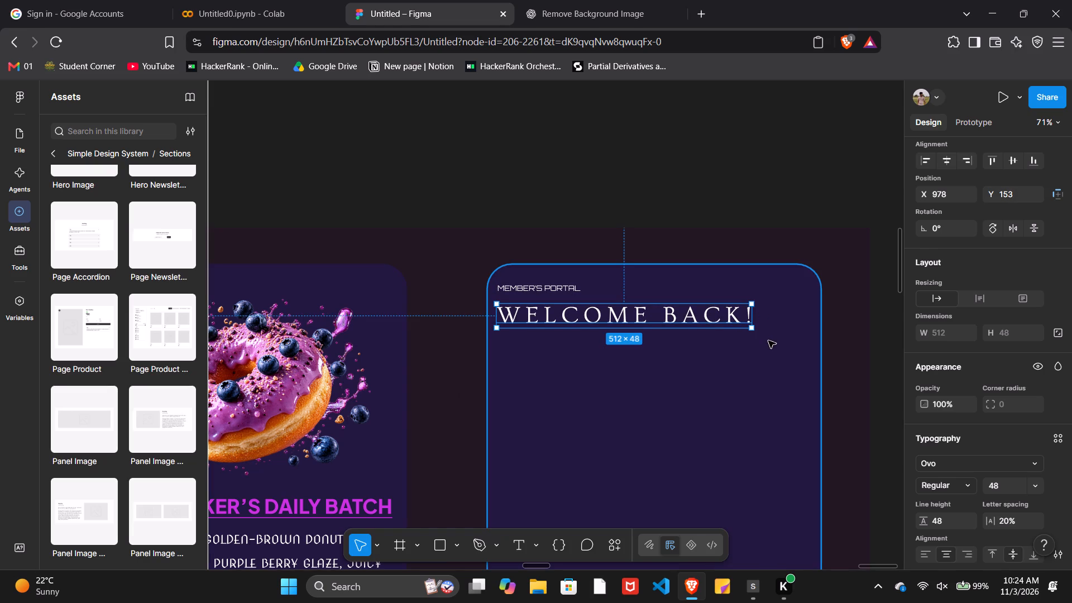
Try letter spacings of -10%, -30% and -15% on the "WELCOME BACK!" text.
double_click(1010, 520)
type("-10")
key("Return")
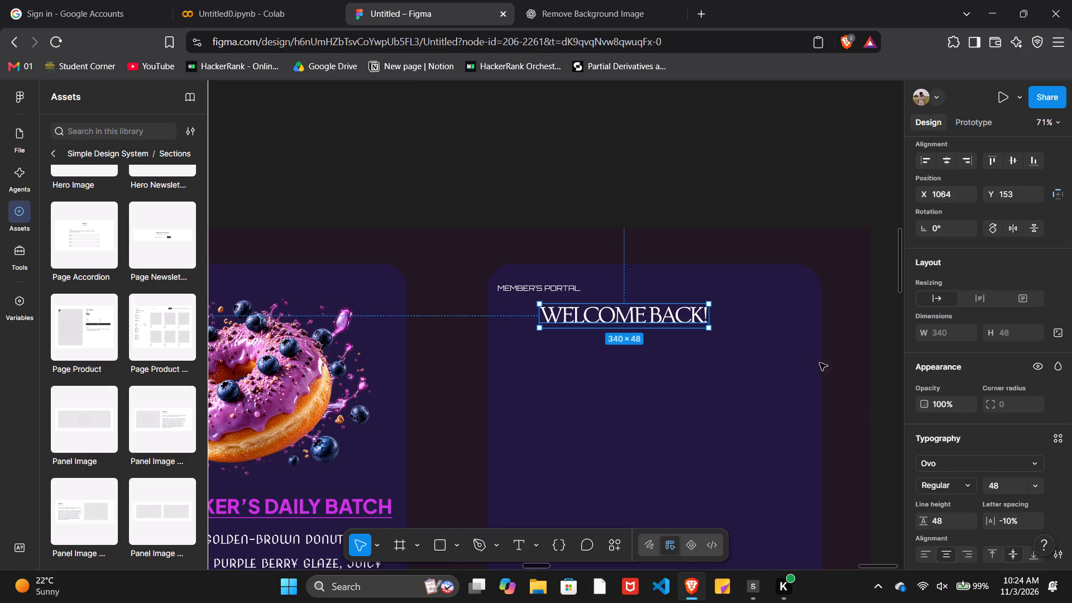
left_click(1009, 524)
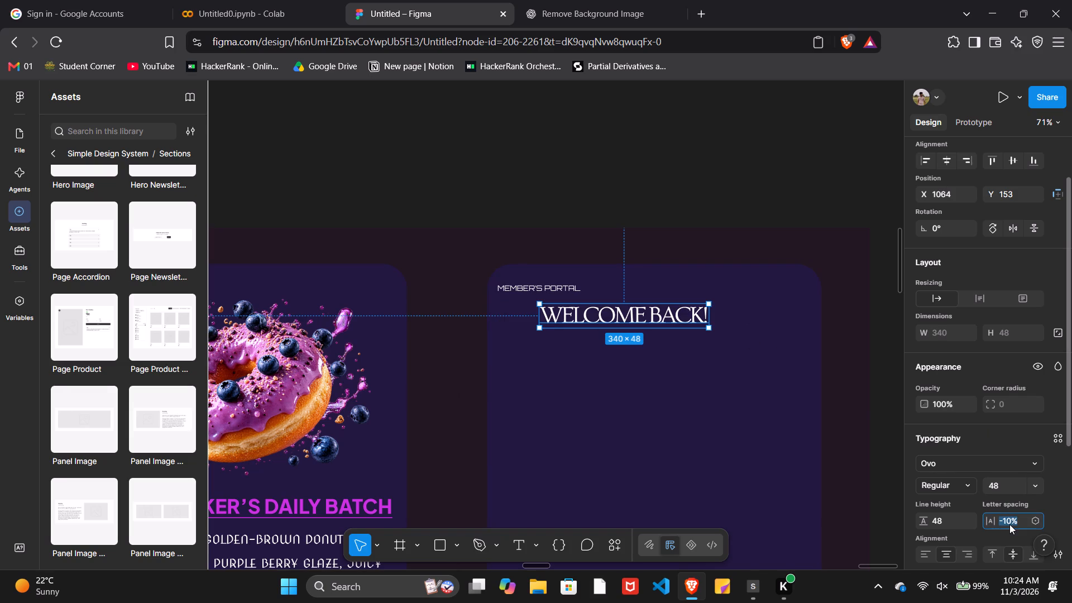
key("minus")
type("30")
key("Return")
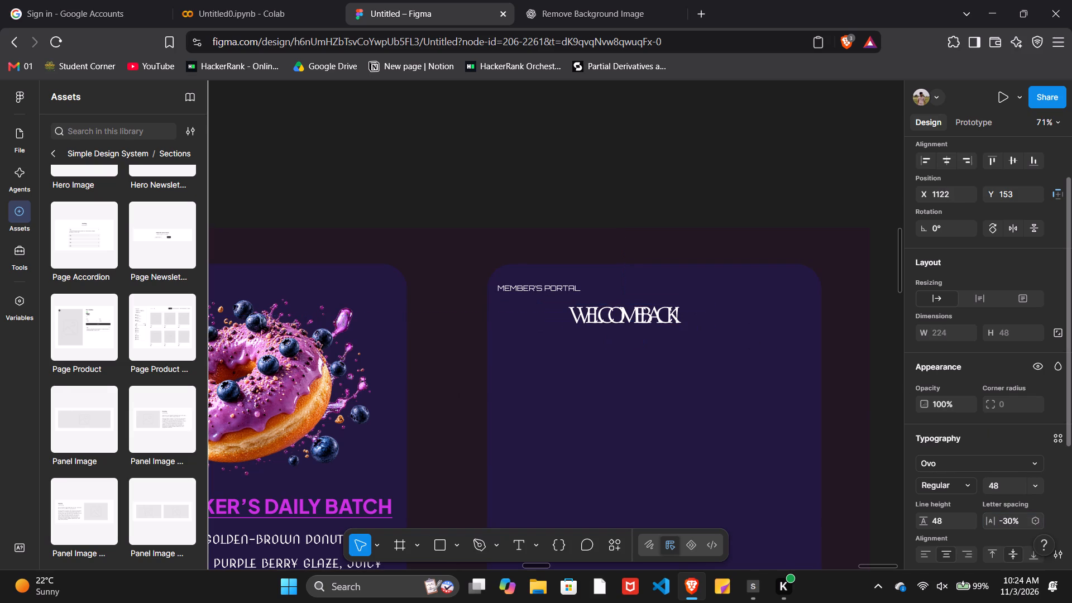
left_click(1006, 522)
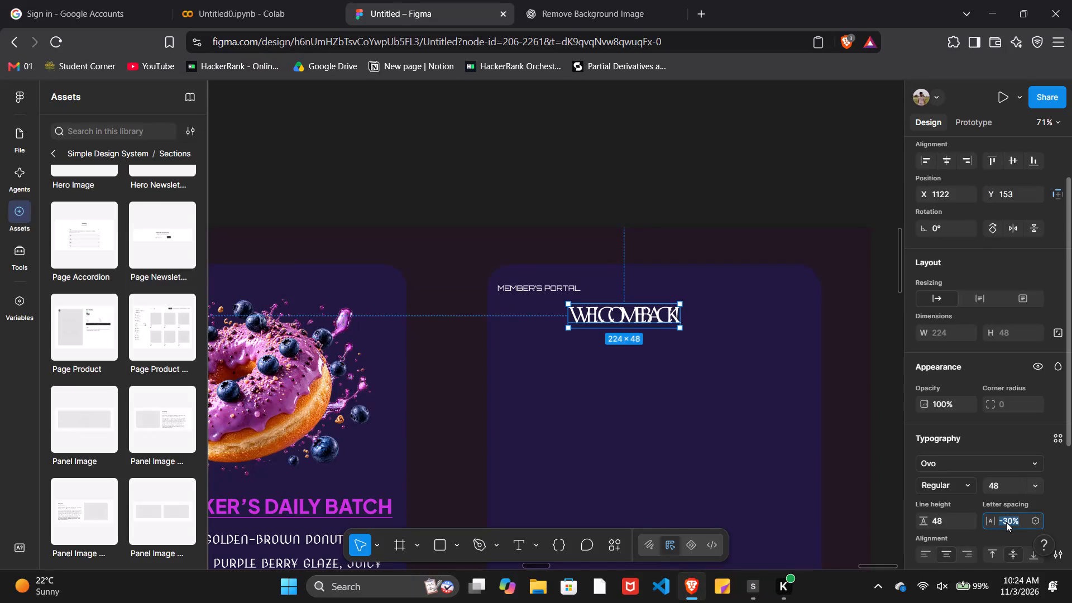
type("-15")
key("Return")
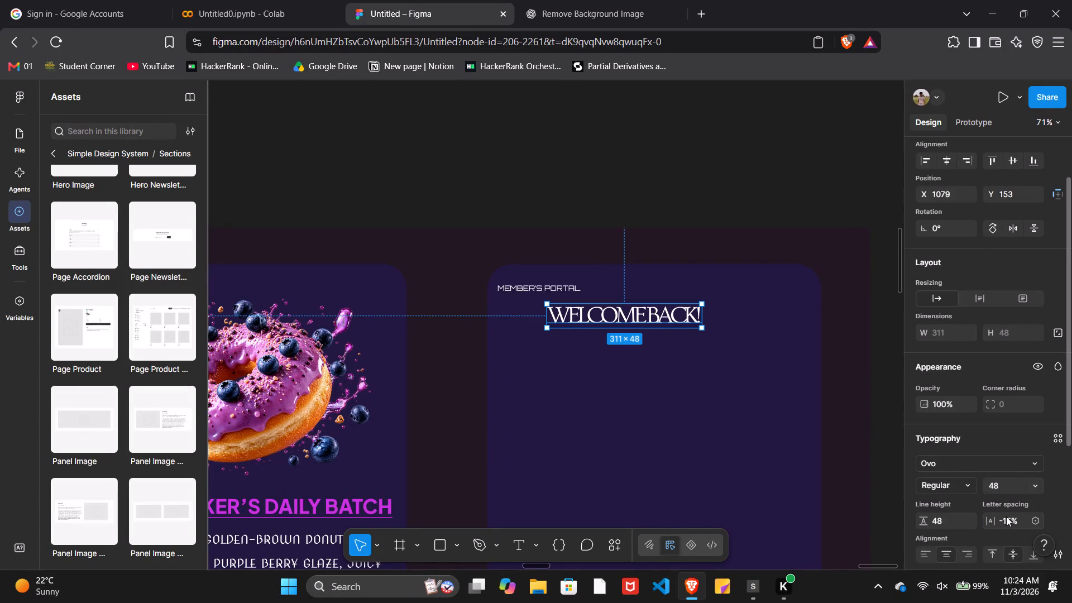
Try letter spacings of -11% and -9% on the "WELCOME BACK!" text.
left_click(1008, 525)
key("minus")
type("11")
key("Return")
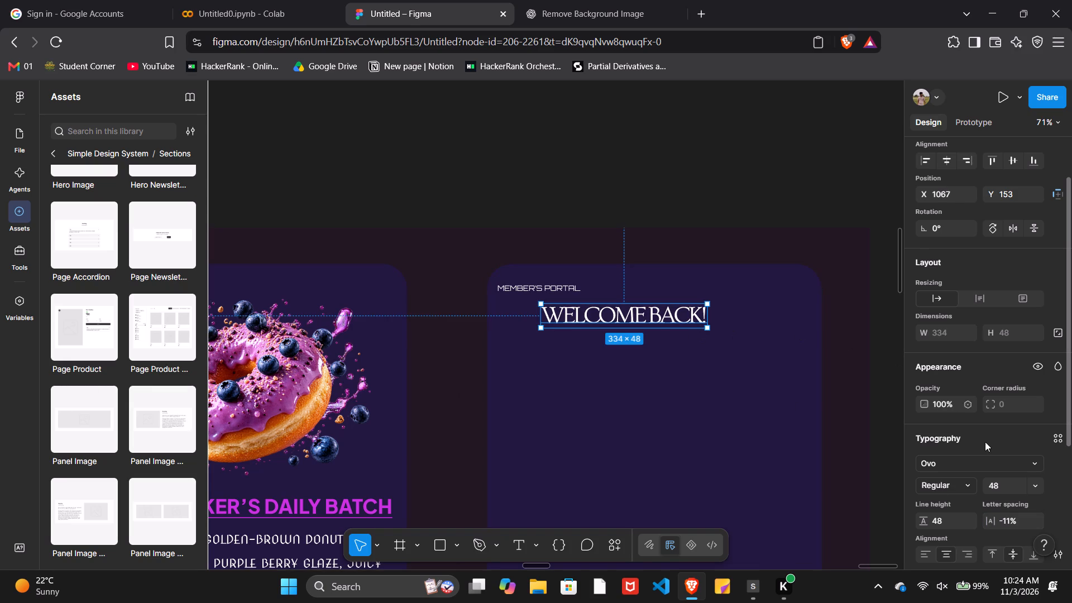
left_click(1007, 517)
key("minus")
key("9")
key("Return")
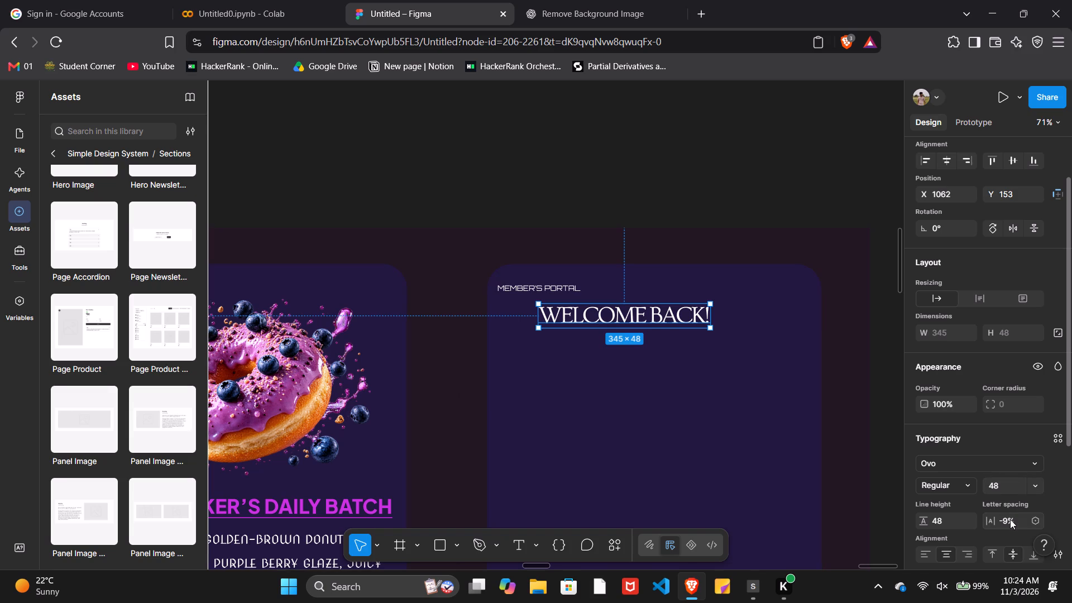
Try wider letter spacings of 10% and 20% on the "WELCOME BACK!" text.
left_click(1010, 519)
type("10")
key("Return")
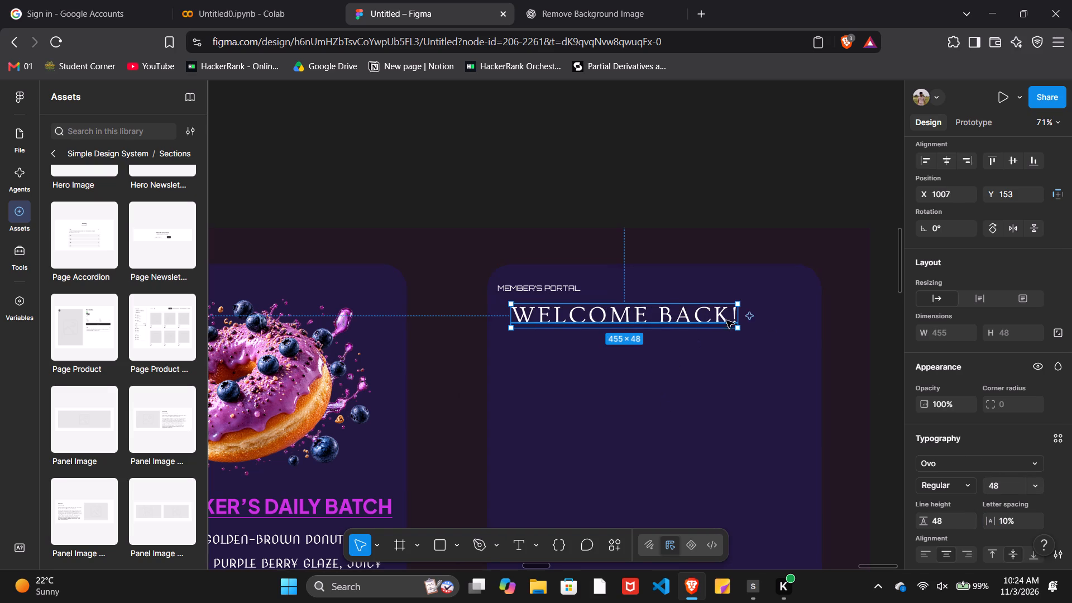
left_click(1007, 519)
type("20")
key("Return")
Set the "WELCOME BACK!" text's letter spacing to 0%.
left_click(1007, 519)
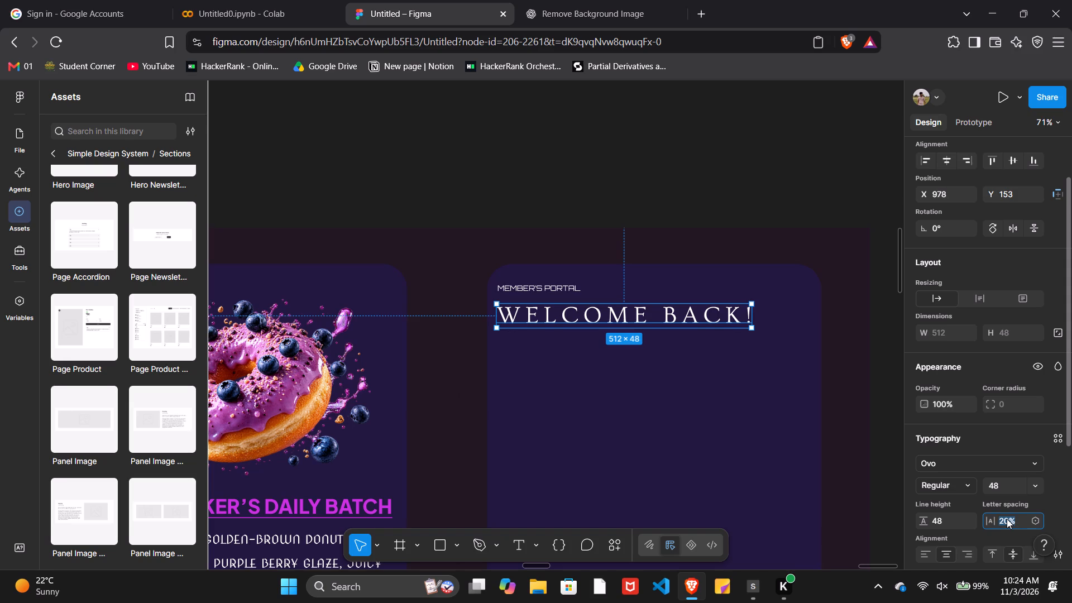
key("0")
key("Return")
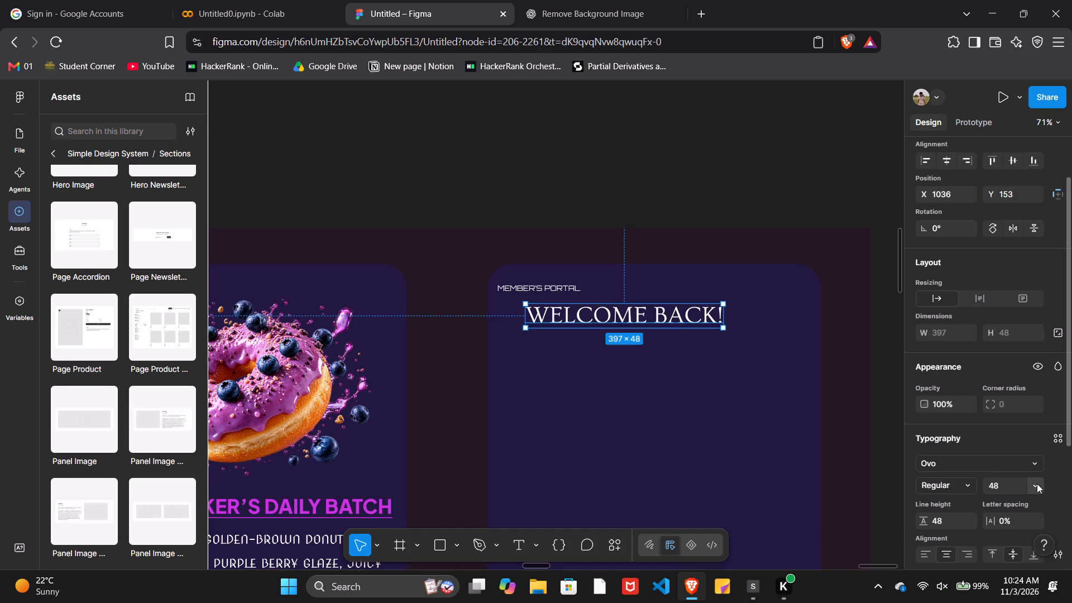
Set the "WELCOME BACK!" text's font size to 64.
left_click(1037, 484)
left_click(1010, 492)
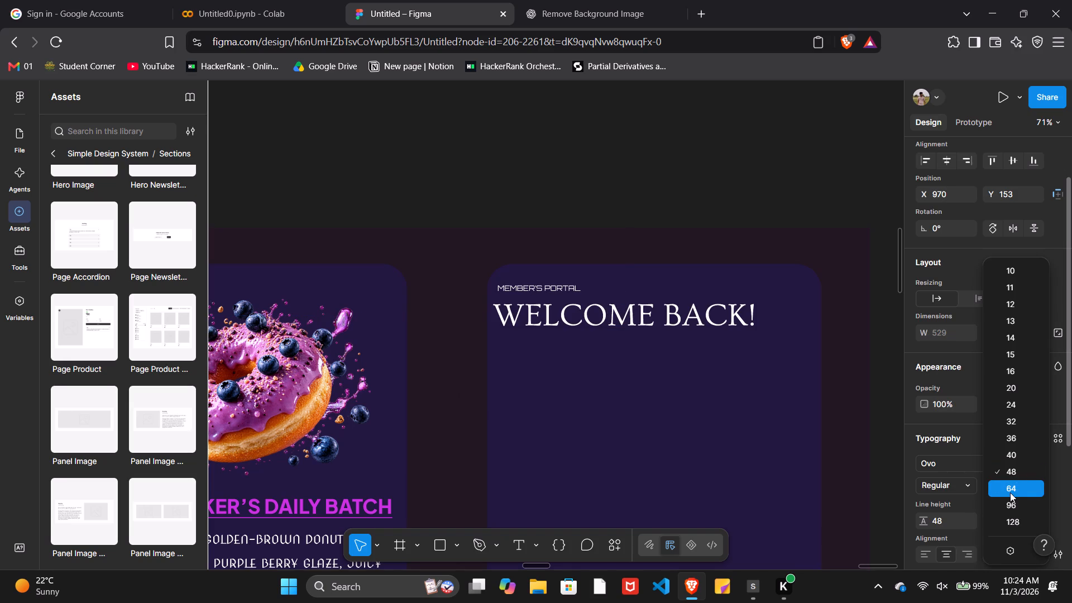
Realign the "WELCOME BACK!" text with the left edge of the "MEMBER'S PORTAL" heading, at about X 978, Y 153.
left_click_drag(692, 319, 699, 319)
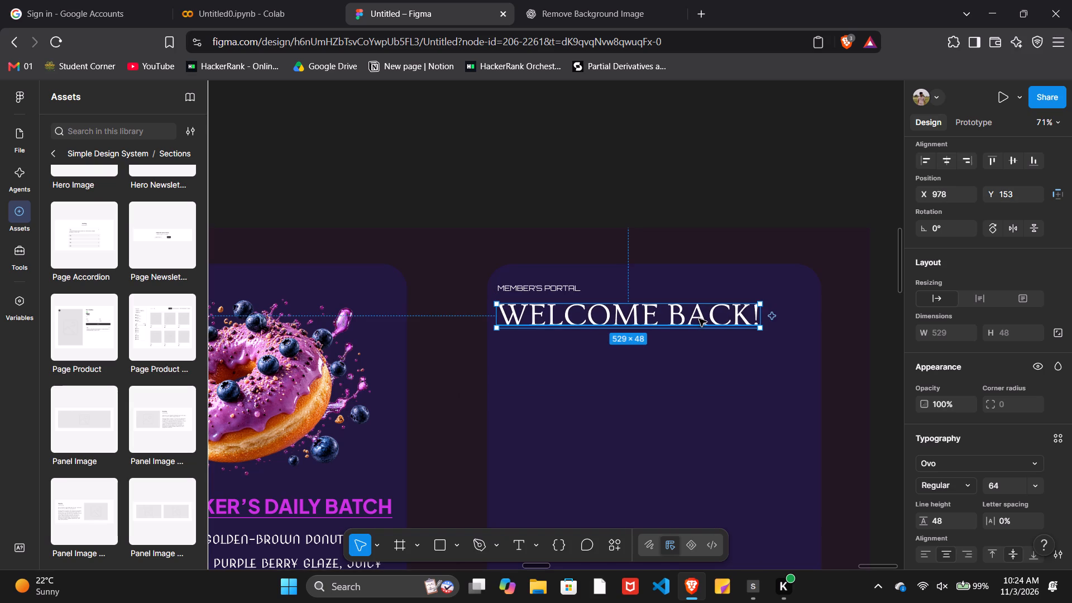
left_click(766, 188)
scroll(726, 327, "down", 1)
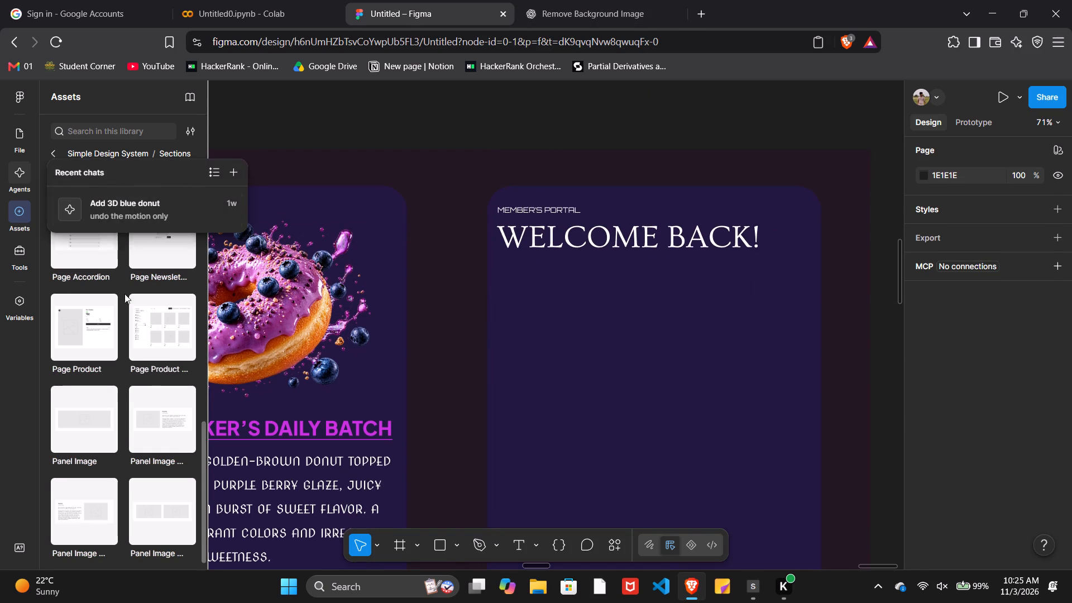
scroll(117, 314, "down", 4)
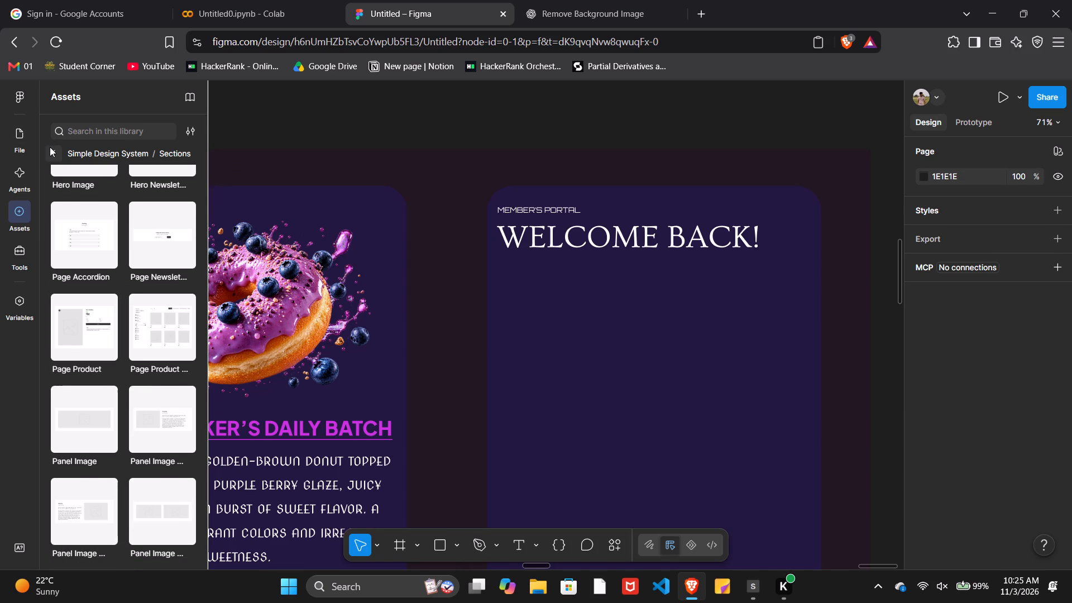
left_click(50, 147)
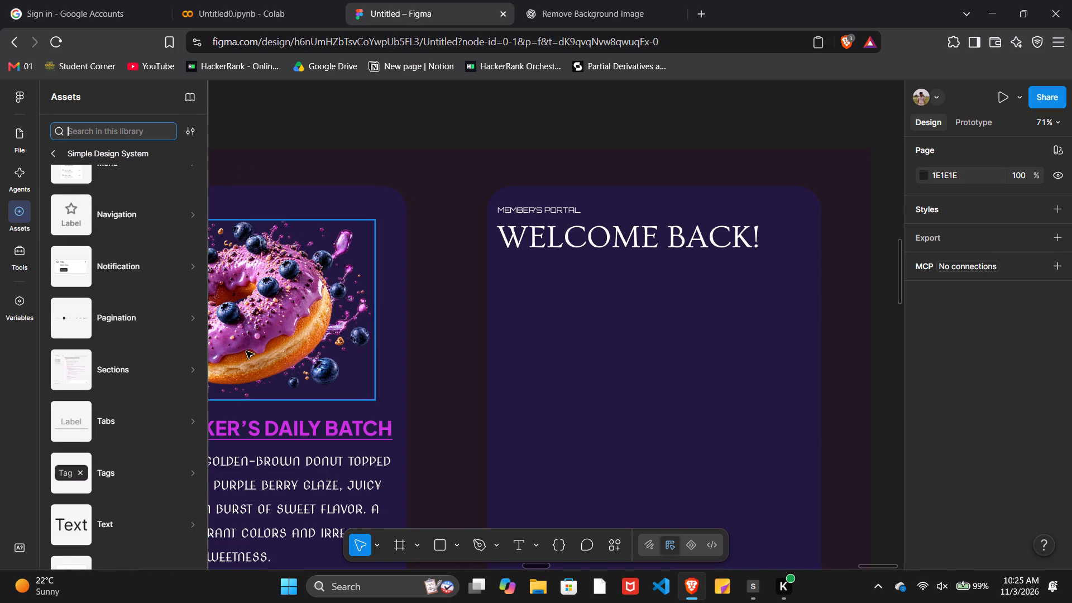
Change the fill of the "MASTER BAKER'S DAILY BATCH" heading to a custom muted grey-purple, 6C5B6F.
double_click(319, 434)
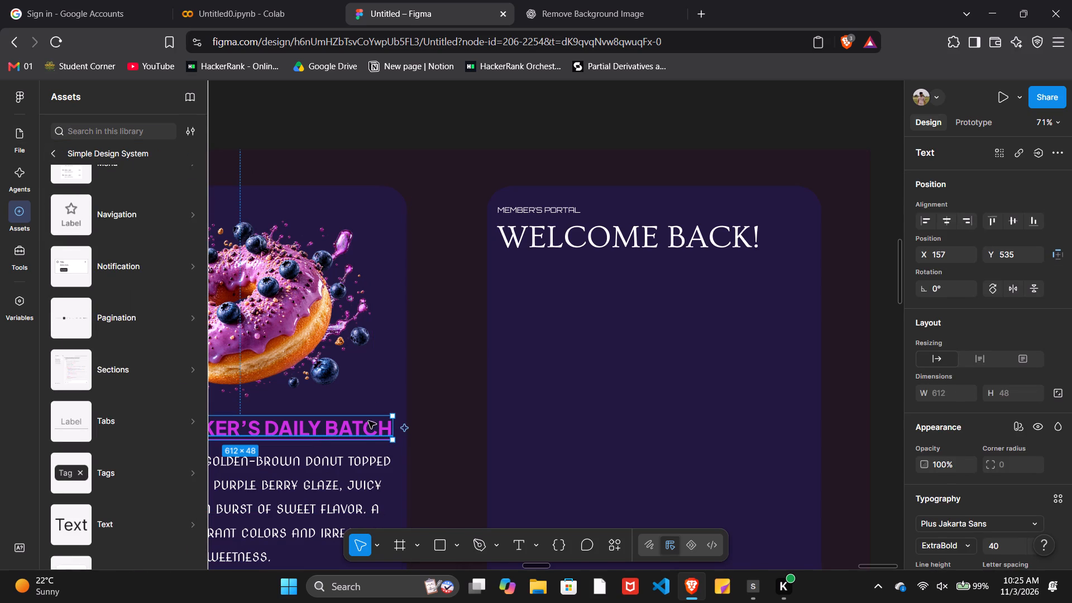
scroll(916, 483, "down", 5)
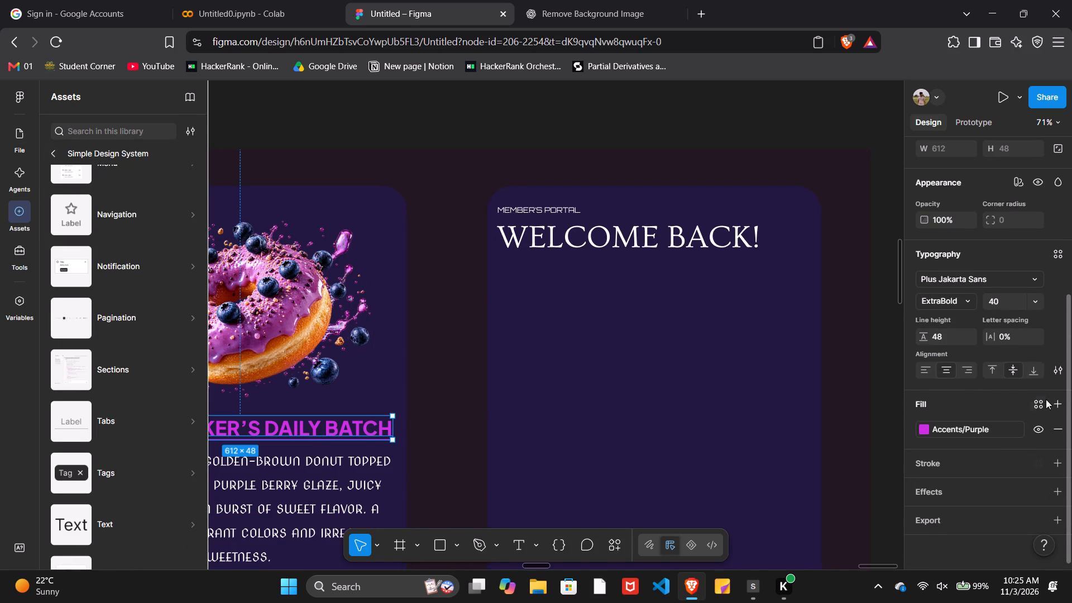
left_click(1037, 405)
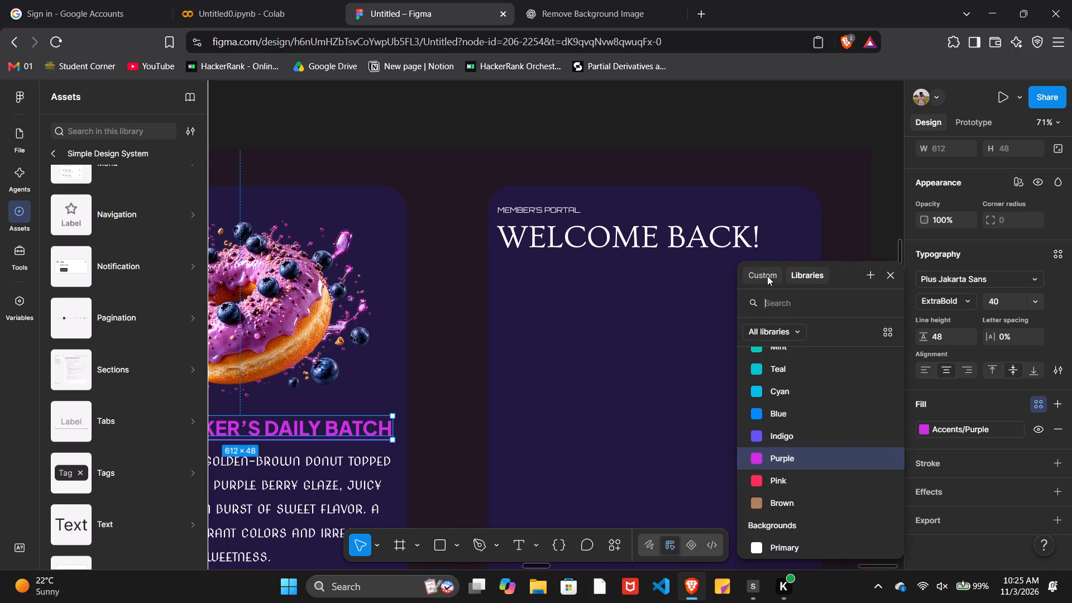
left_click(767, 276)
left_click_drag(862, 273, 842, 298)
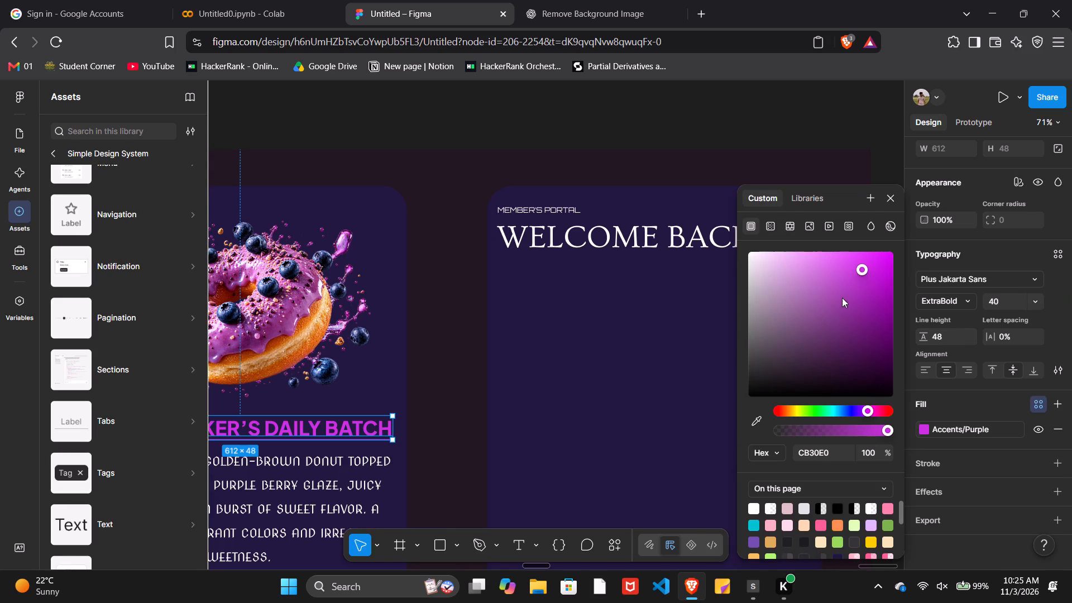
left_click_drag(842, 298, 793, 337)
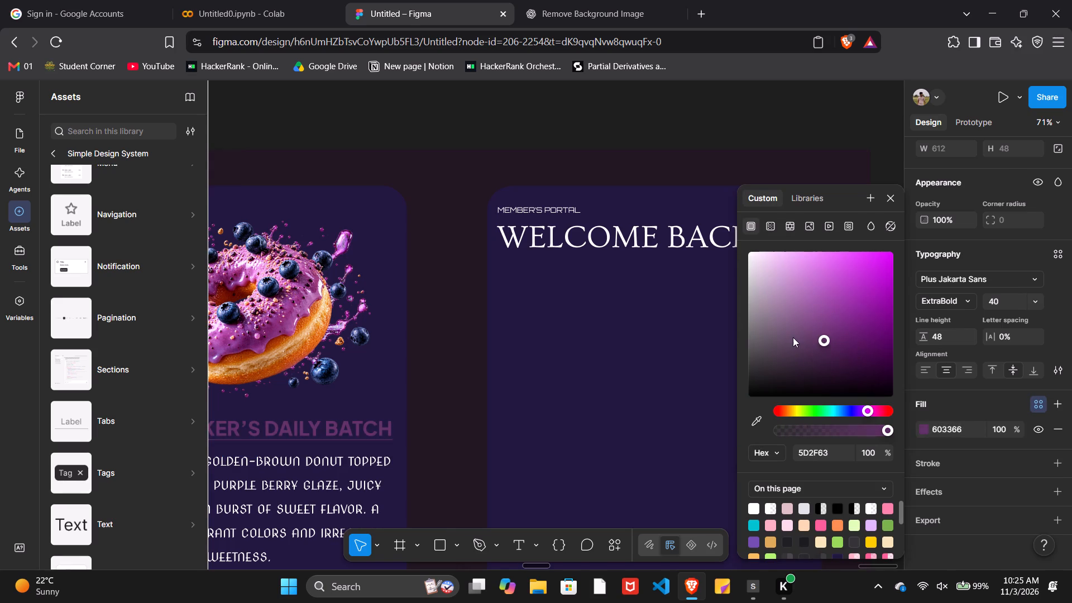
left_click_drag(793, 337, 775, 353)
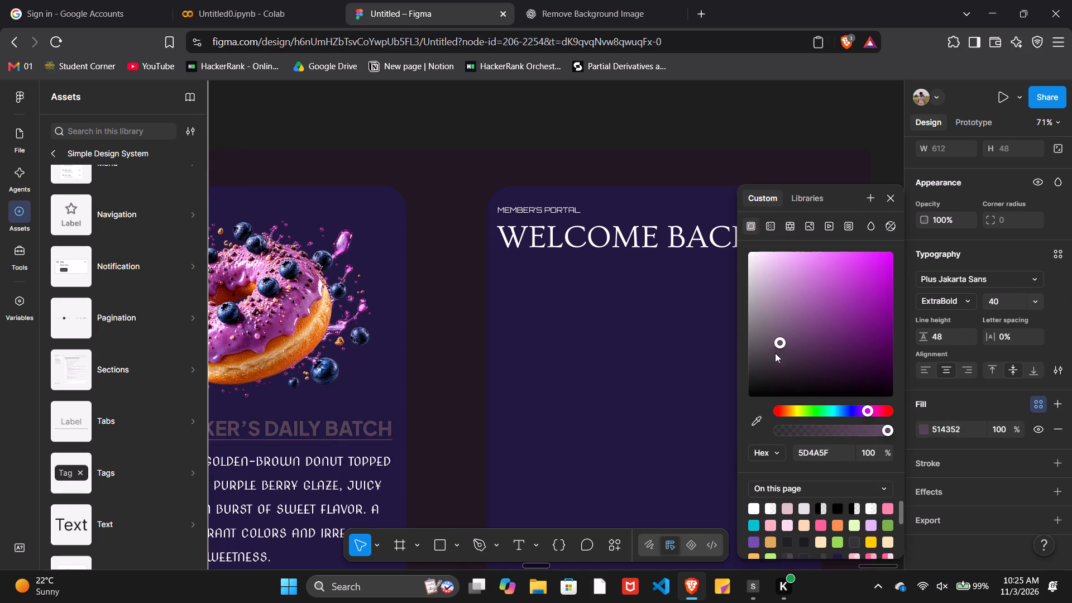
left_click_drag(775, 353, 774, 334)
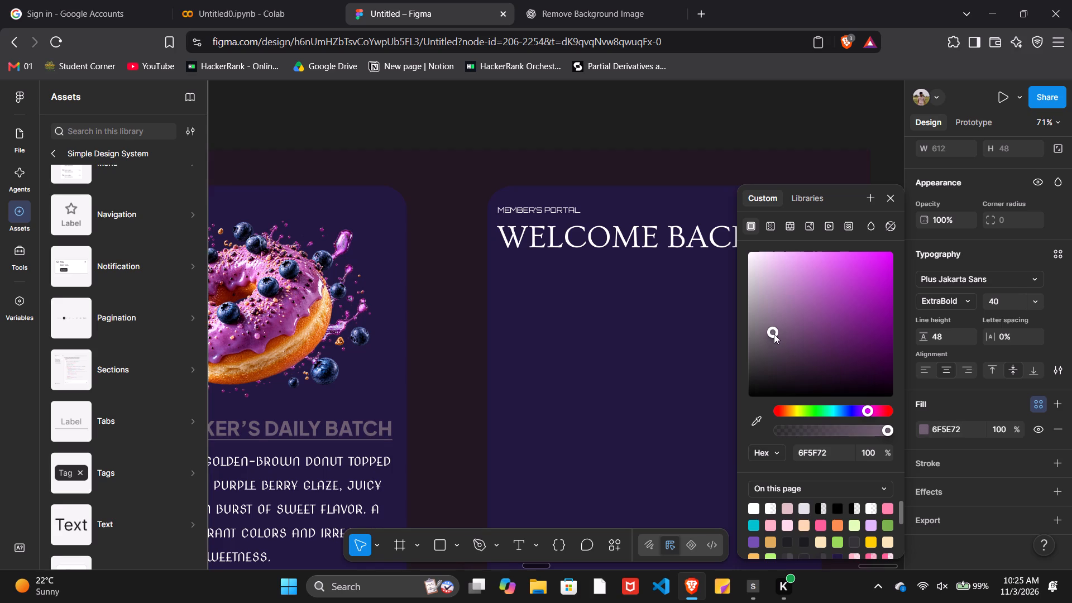
left_click(883, 195)
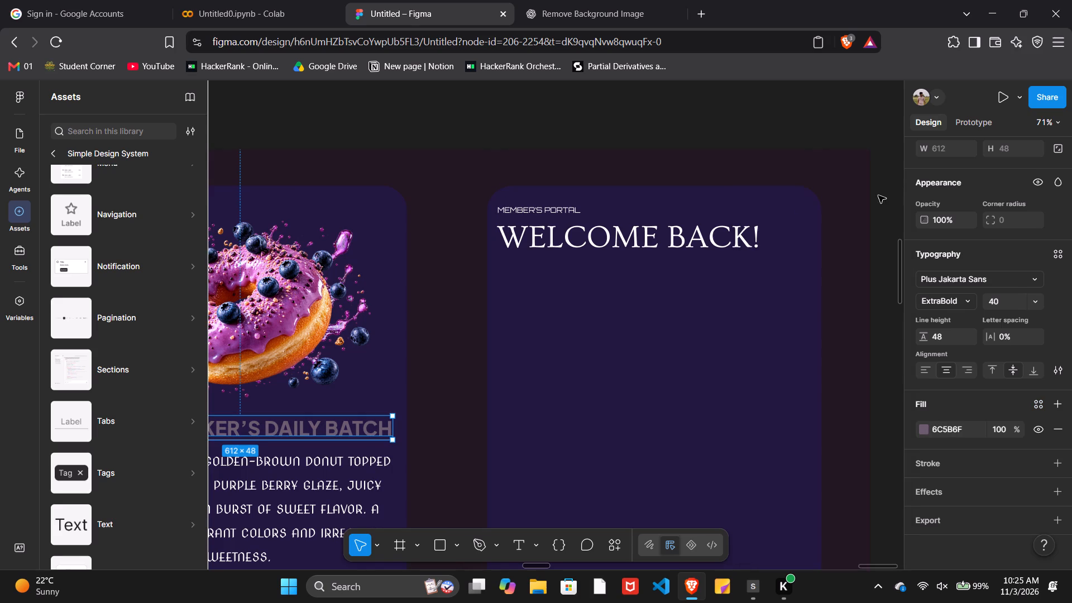
scroll(428, 320, "right", 1)
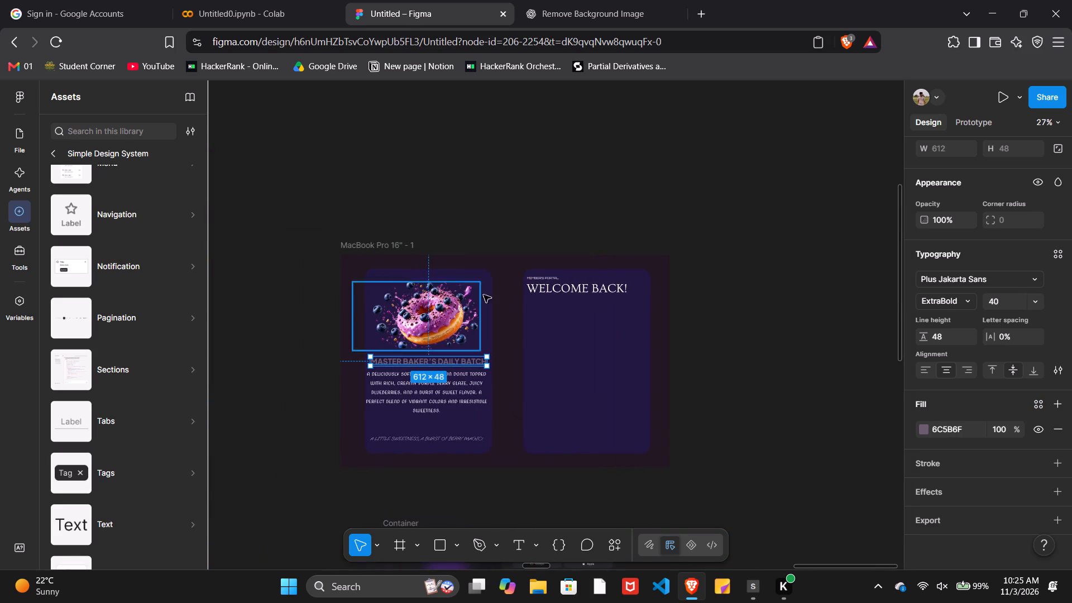
Move the "WELCOME BACK!" text and the "MEMBER'S PORTAL" heading slightly lower in their panel, keeping their left edges aligned.
left_click_drag(543, 286, 541, 315)
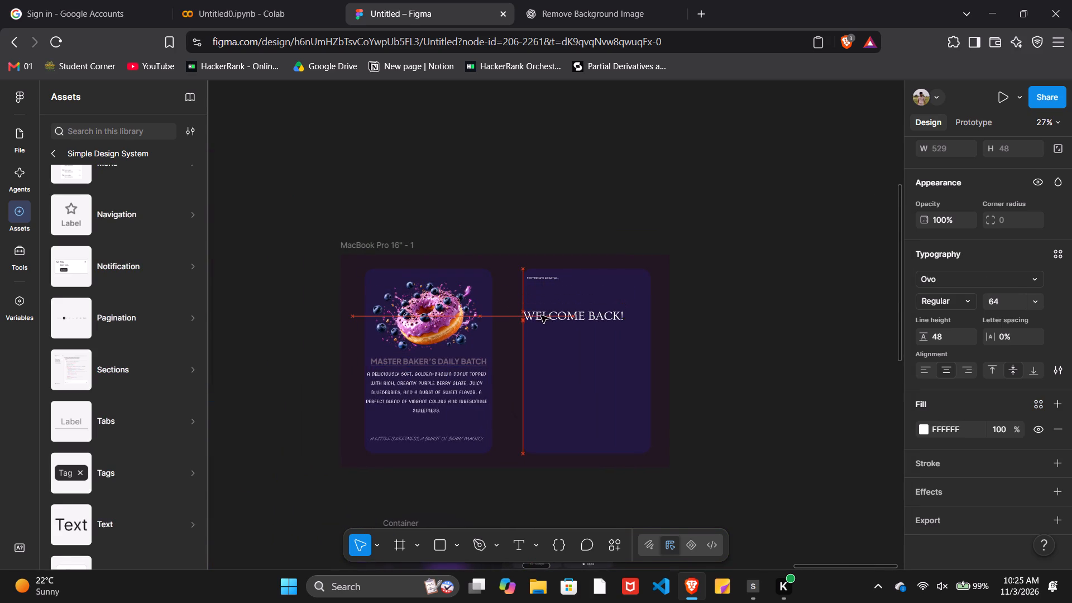
left_click_drag(541, 315, 544, 299)
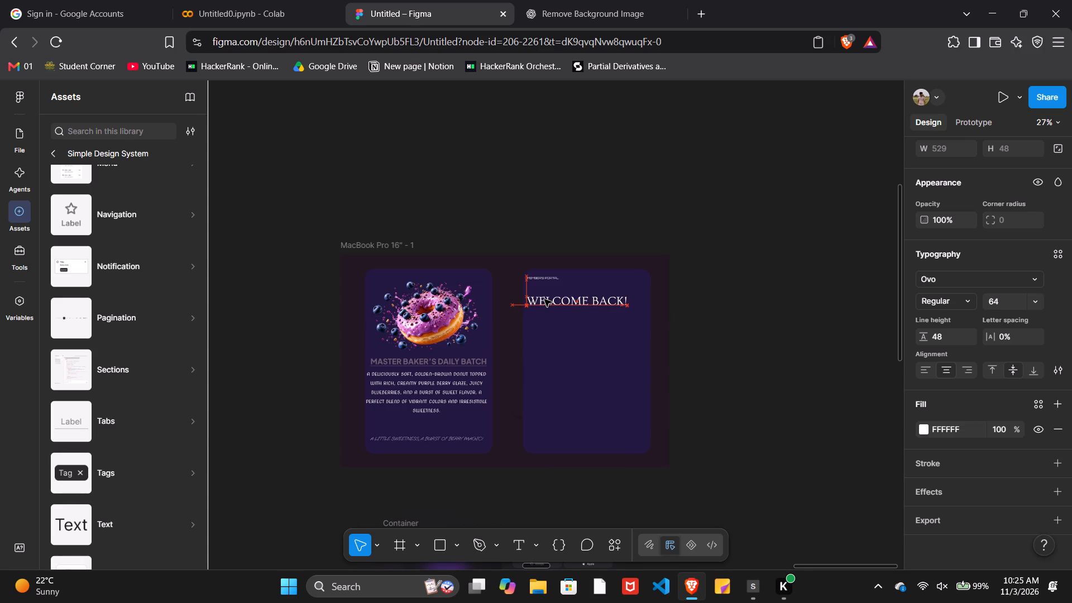
left_click_drag(544, 299, 545, 299)
left_click_drag(544, 281, 548, 289)
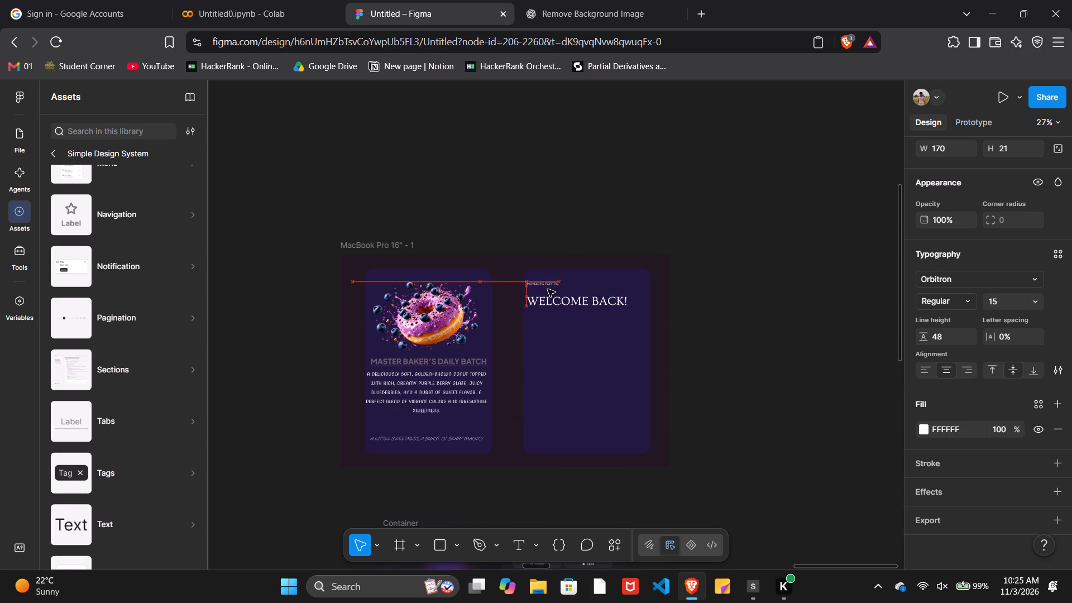
left_click_drag(548, 289, 548, 291)
left_click(777, 353)
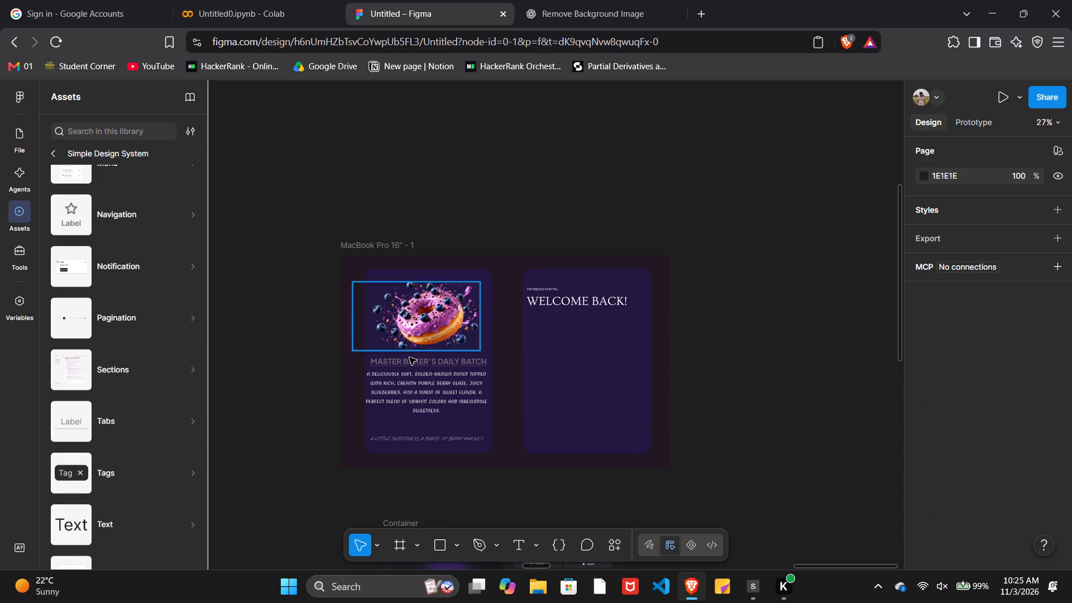
Insert a Button Group instance from the Simple Design System library's Buttons and place it below the "WELCOME BACK!" text.
scroll(118, 417, "down", 1)
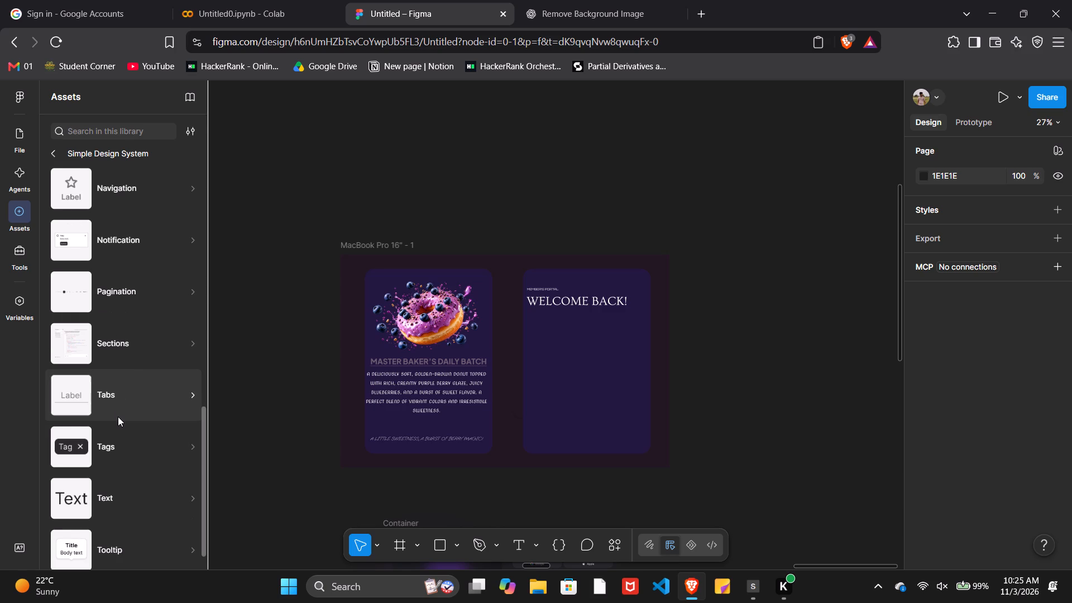
scroll(118, 417, "down", 1)
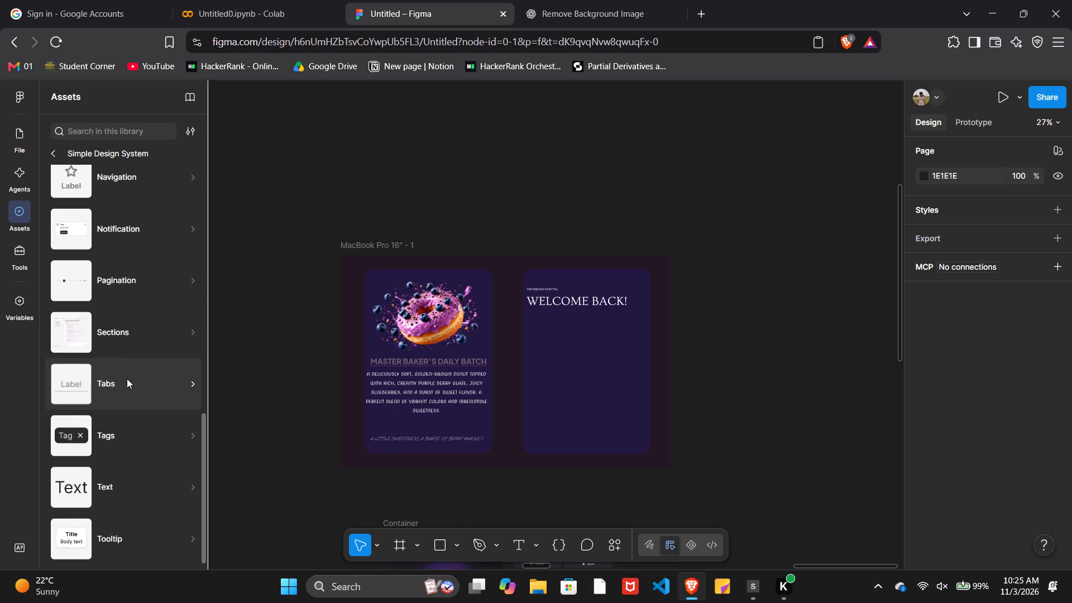
left_click(127, 379)
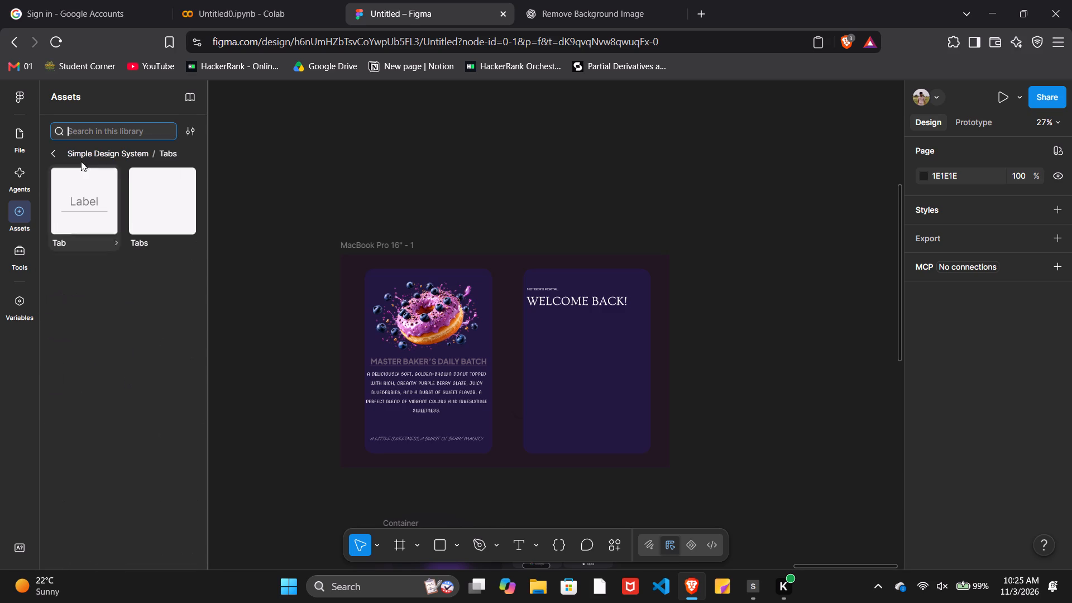
scroll(95, 220, "up", 1)
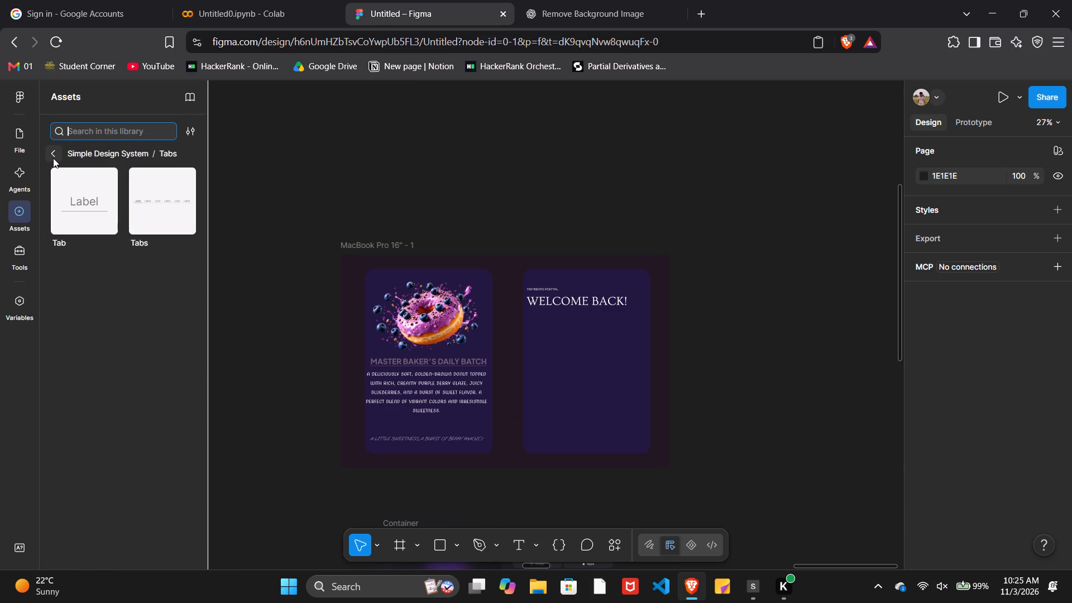
left_click(53, 158)
scroll(104, 274, "up", 3)
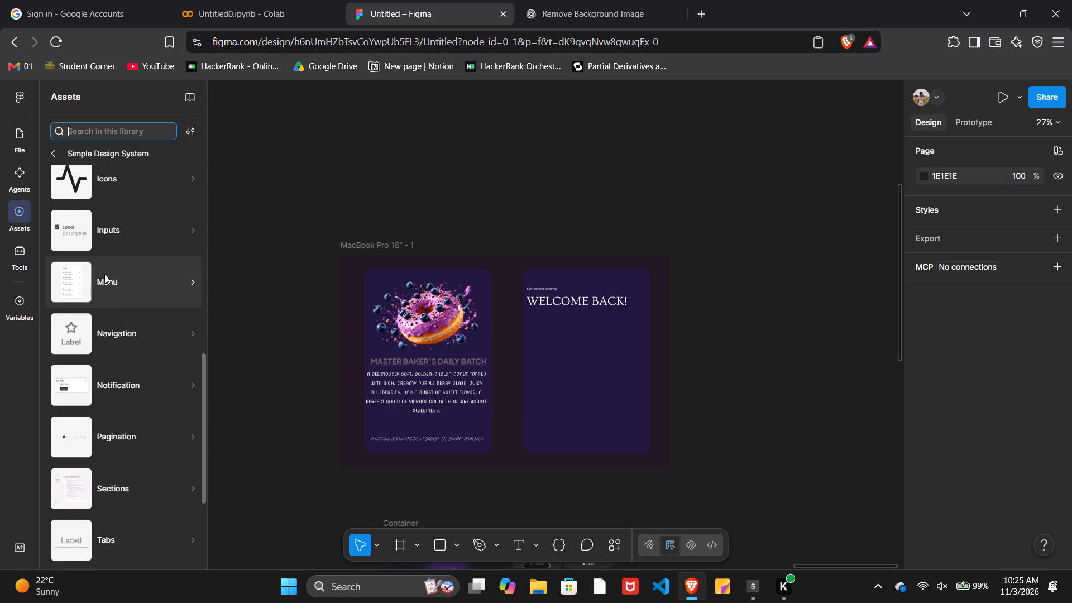
scroll(104, 274, "up", 7)
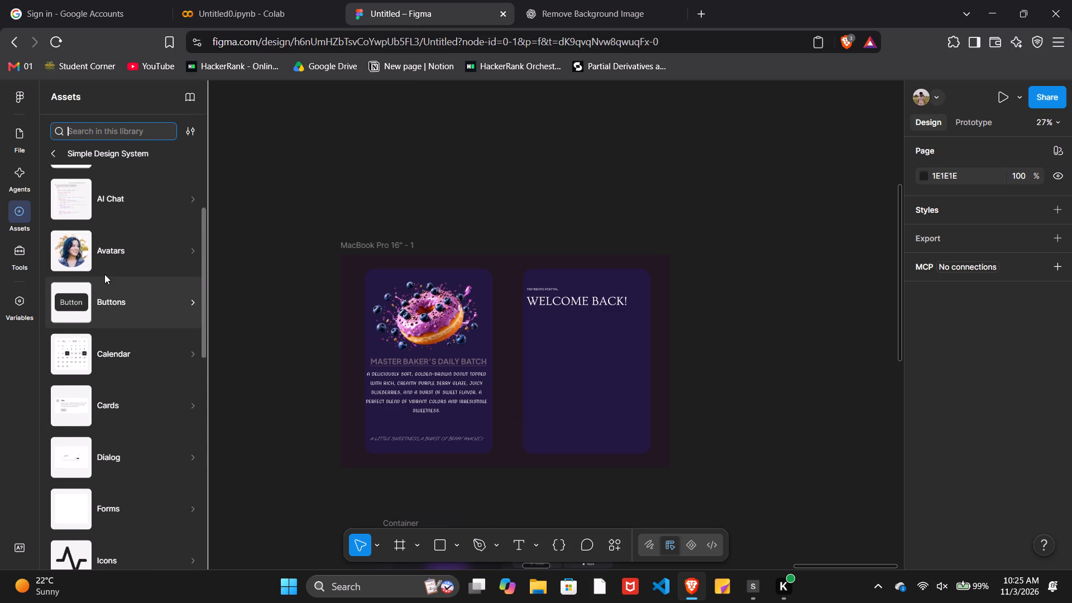
scroll(104, 274, "up", 2)
left_click(127, 423)
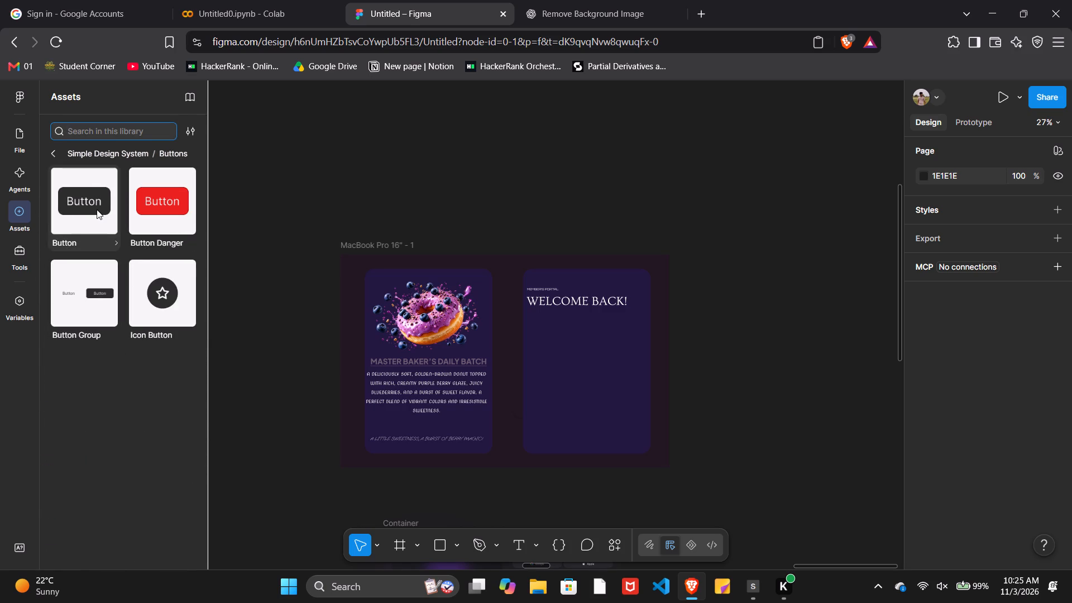
left_click(99, 300)
left_click(353, 409)
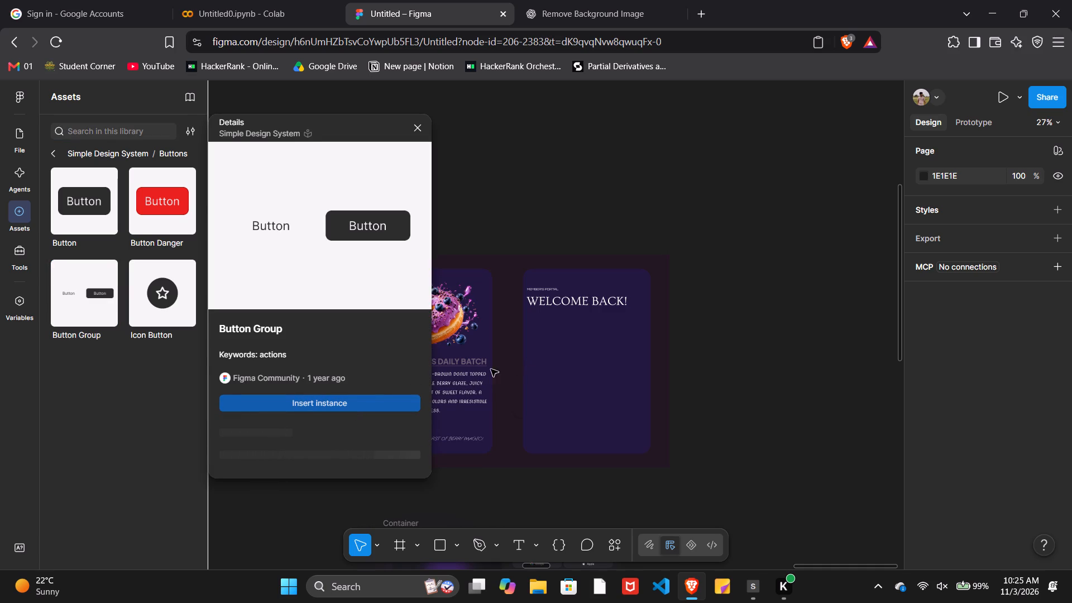
left_click_drag(579, 328, 582, 355)
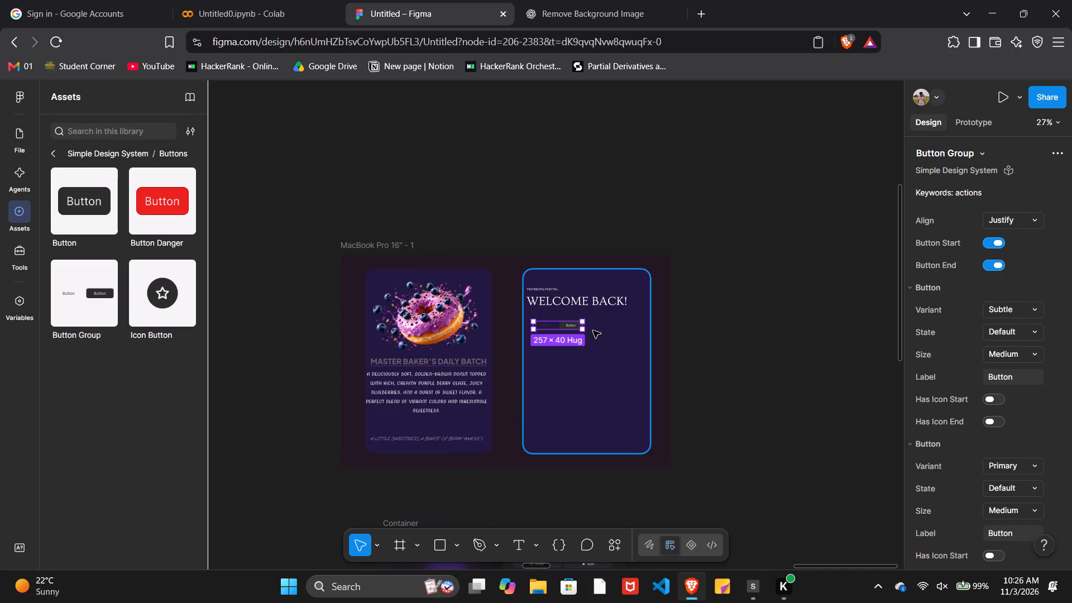
Replace the label of the button group's first, subtle button with "Google".
scroll(593, 331, "left", 1)
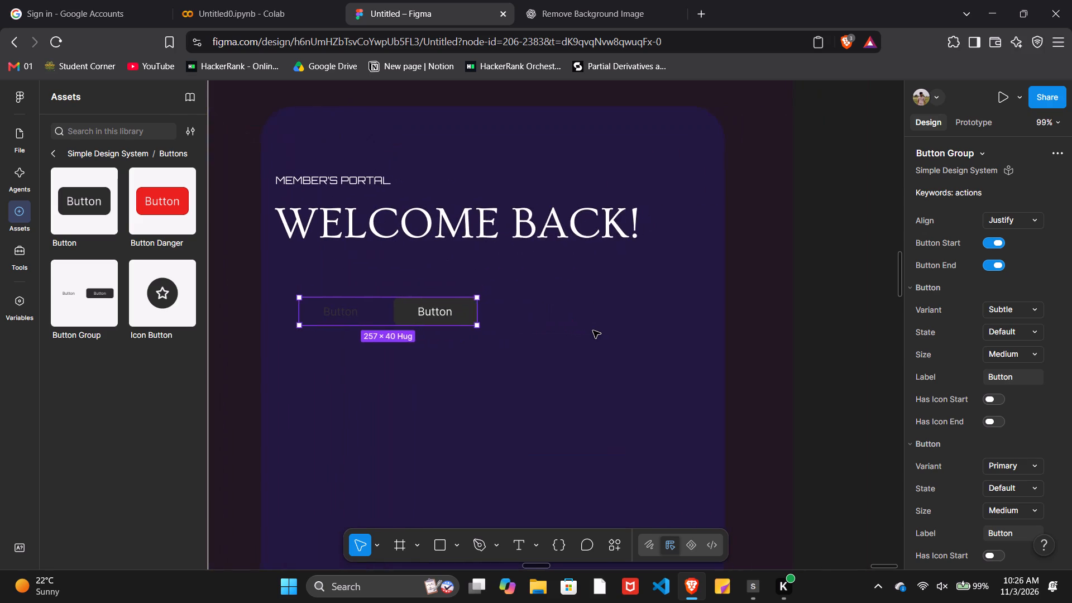
scroll(593, 331, "left", 1)
triple_click(371, 313)
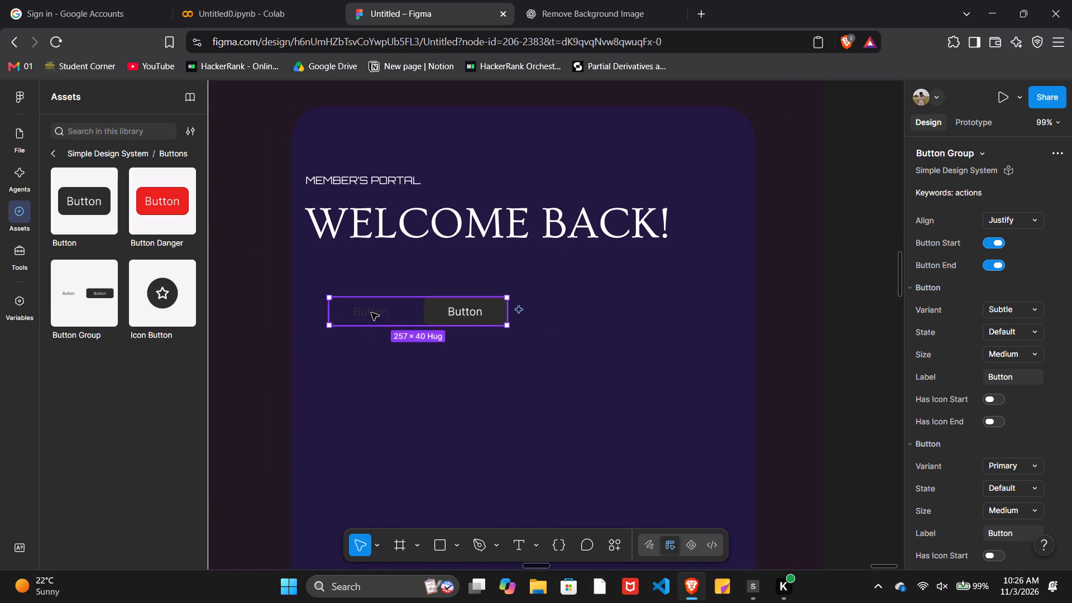
triple_click(371, 313)
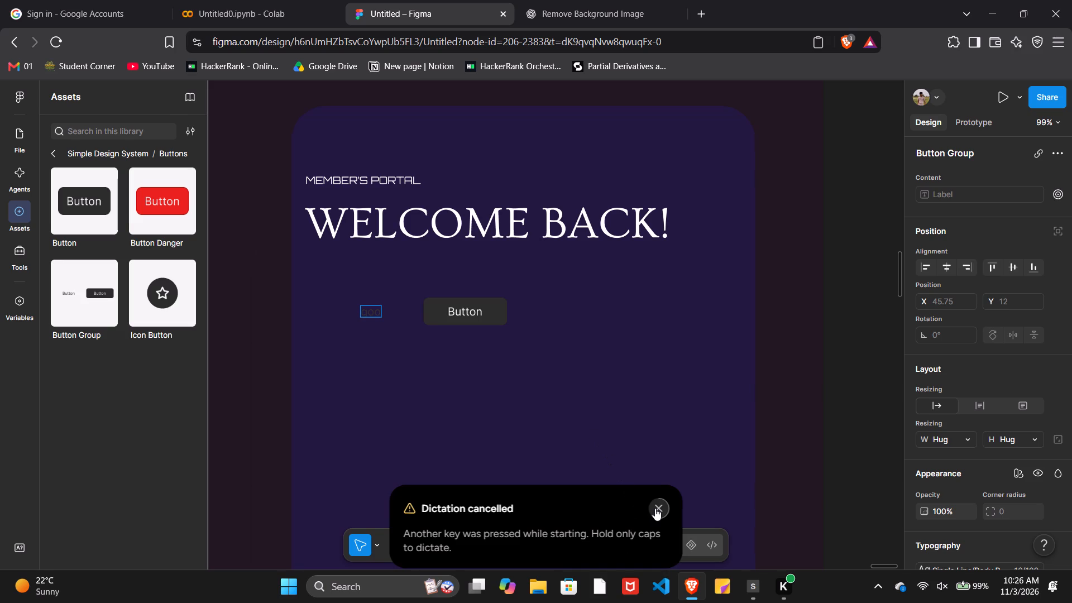
left_click(655, 508)
triple_click(373, 312)
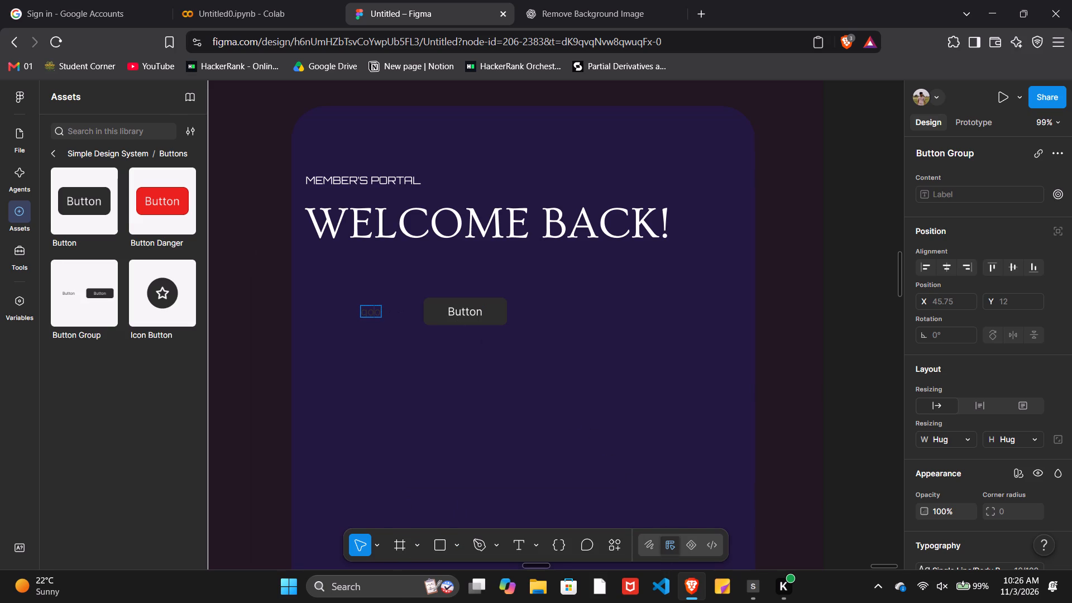
key("shift+g")
type("oogle")
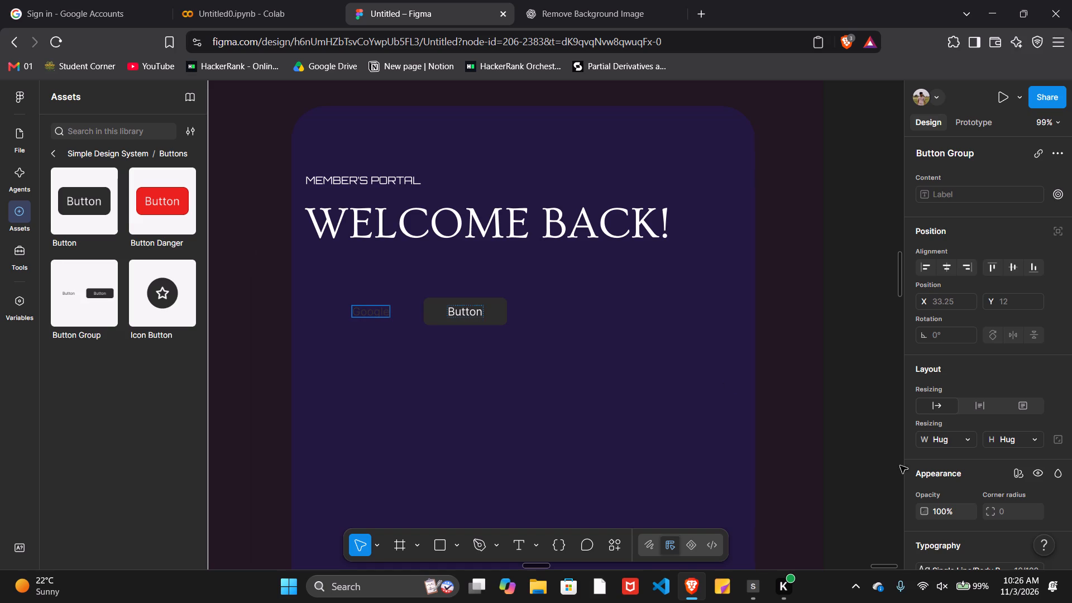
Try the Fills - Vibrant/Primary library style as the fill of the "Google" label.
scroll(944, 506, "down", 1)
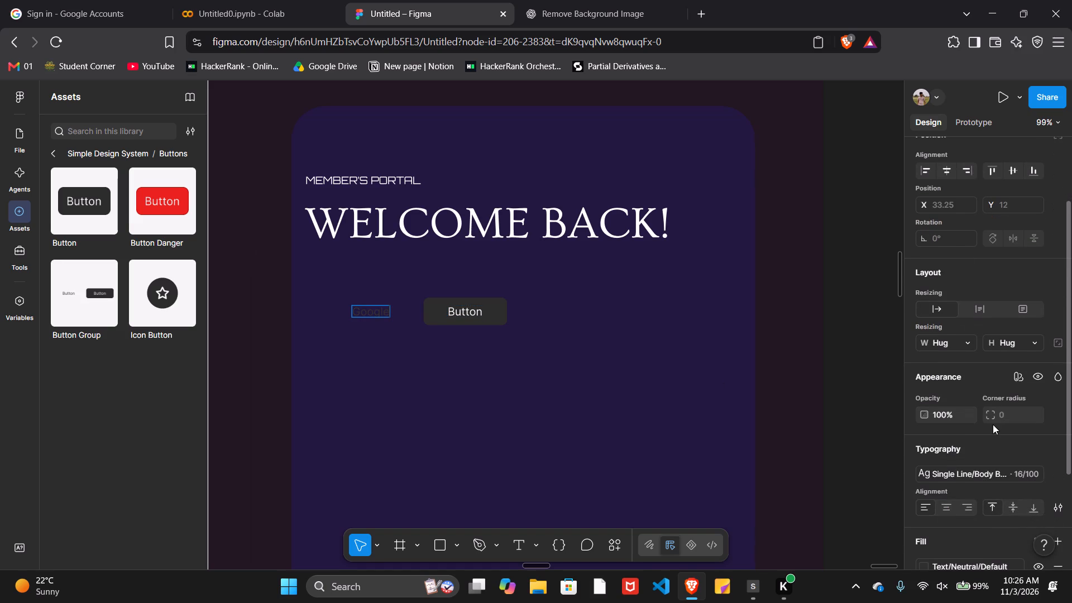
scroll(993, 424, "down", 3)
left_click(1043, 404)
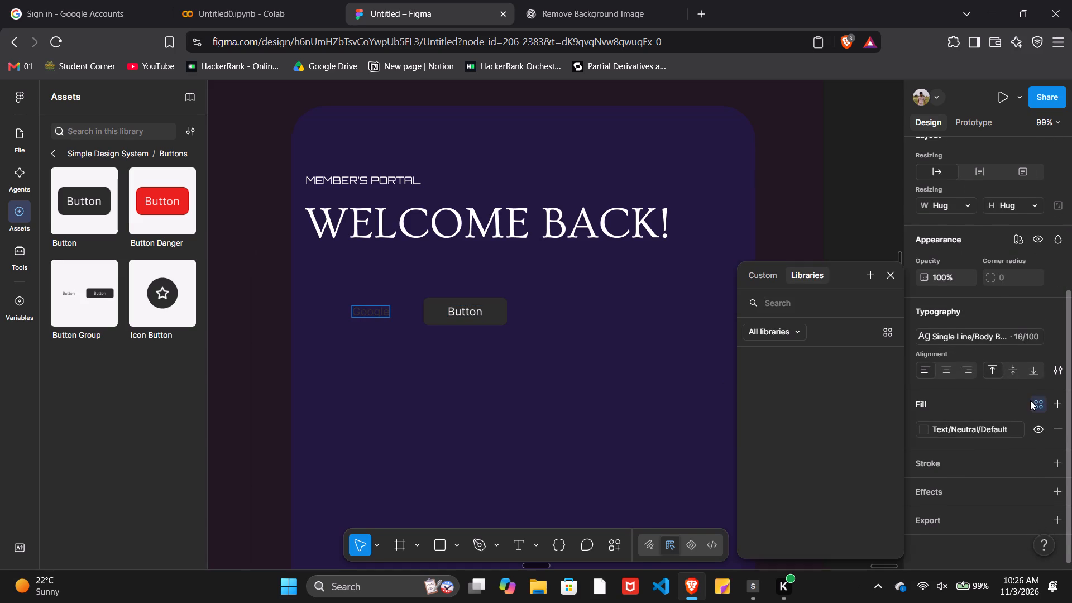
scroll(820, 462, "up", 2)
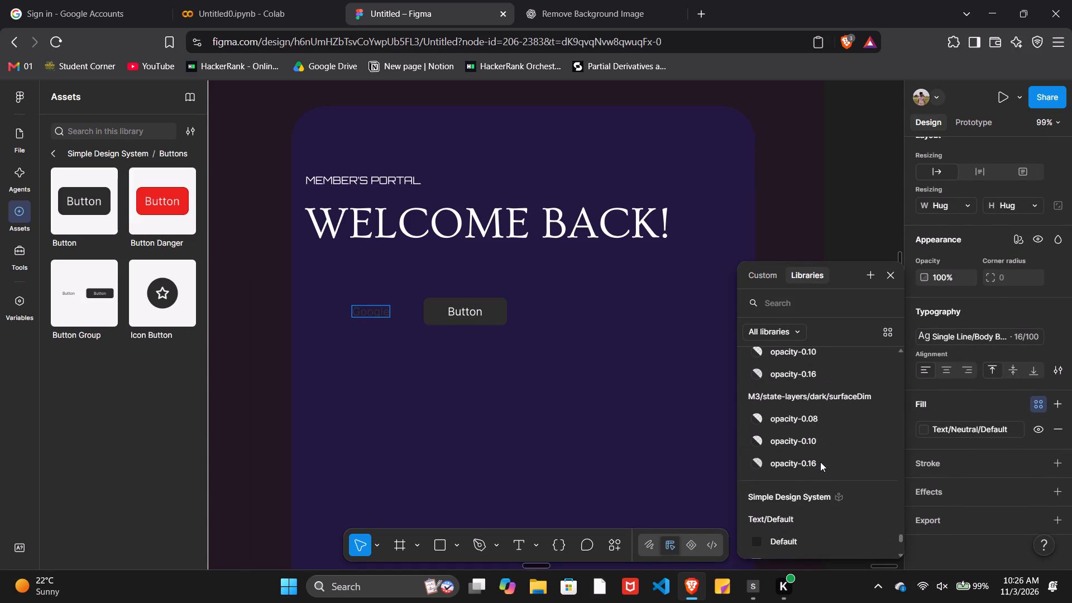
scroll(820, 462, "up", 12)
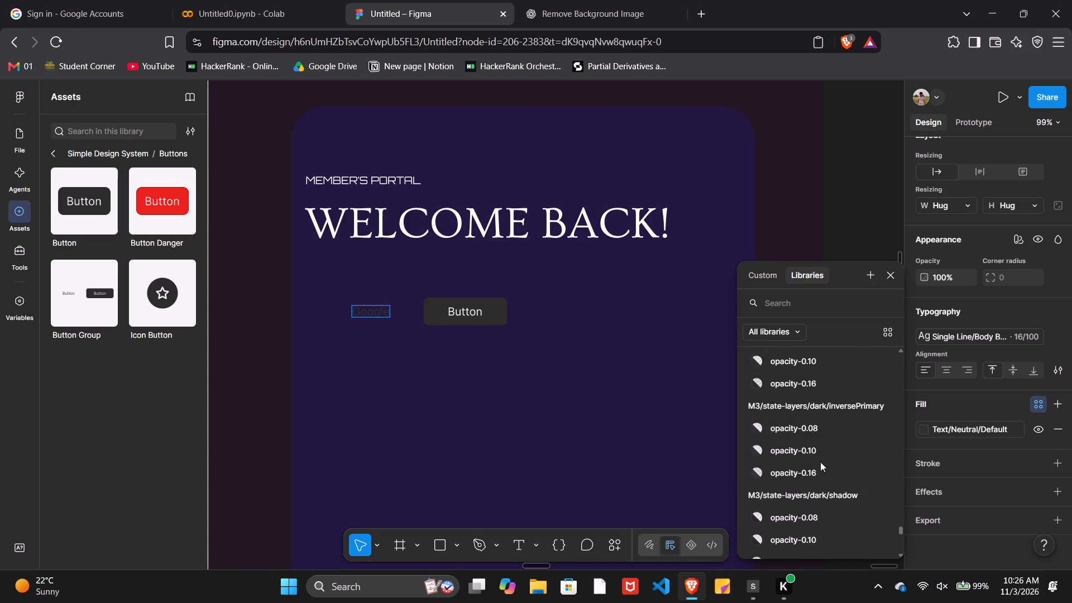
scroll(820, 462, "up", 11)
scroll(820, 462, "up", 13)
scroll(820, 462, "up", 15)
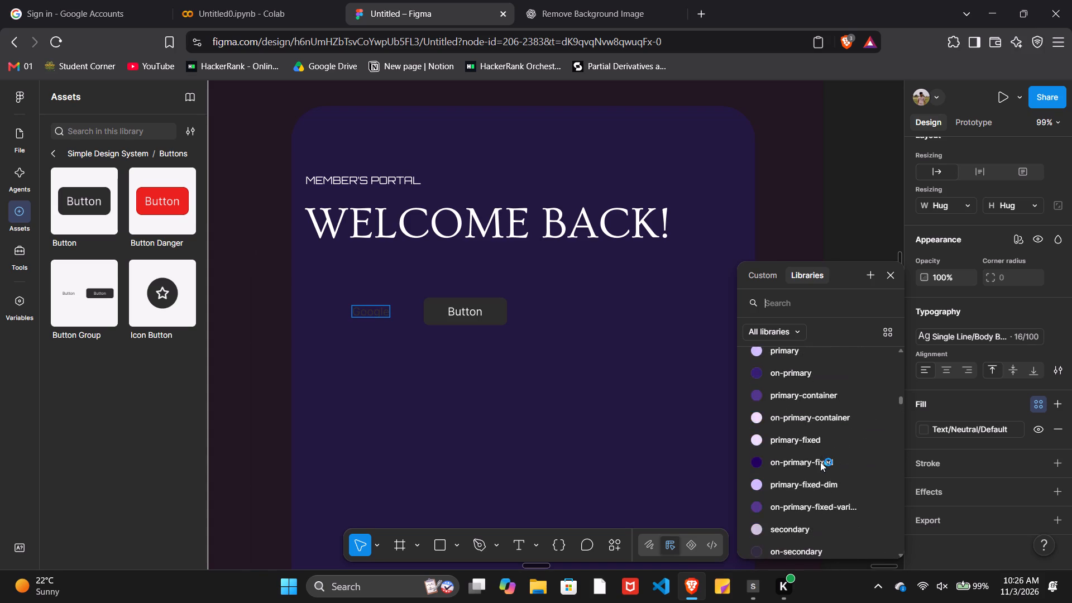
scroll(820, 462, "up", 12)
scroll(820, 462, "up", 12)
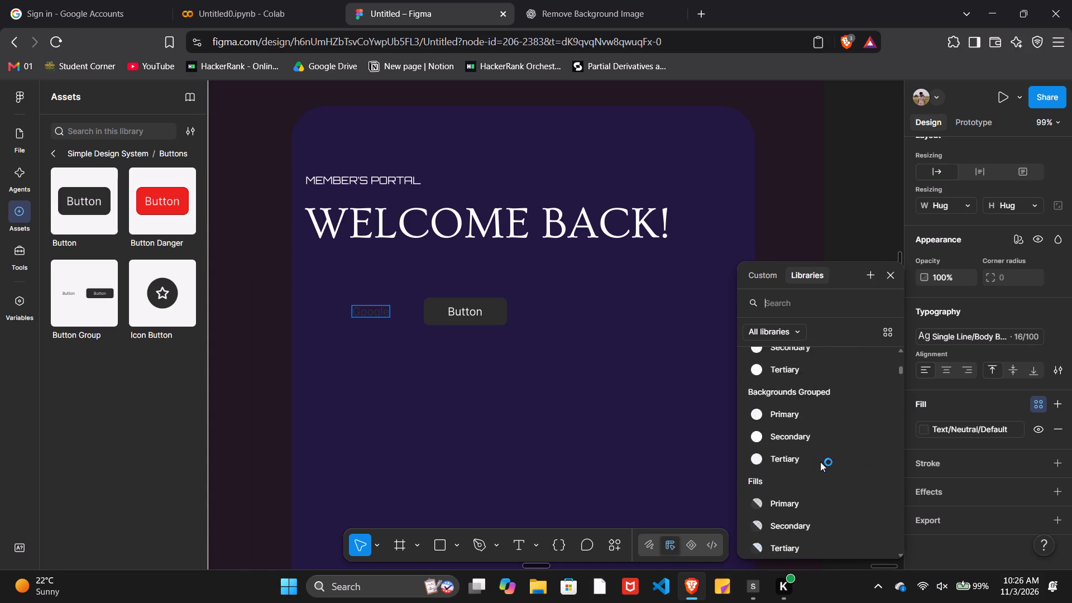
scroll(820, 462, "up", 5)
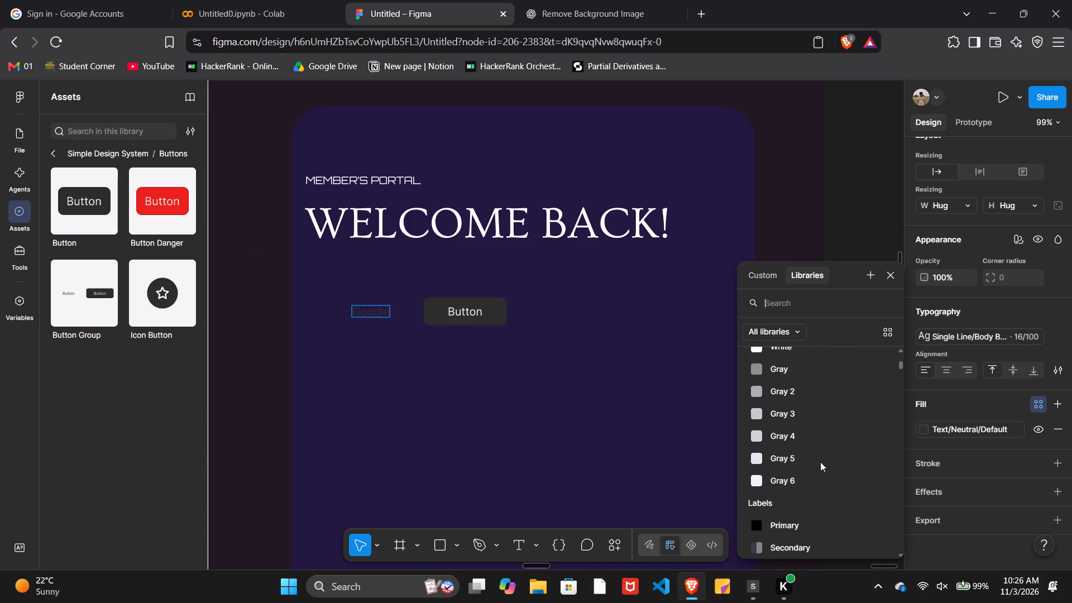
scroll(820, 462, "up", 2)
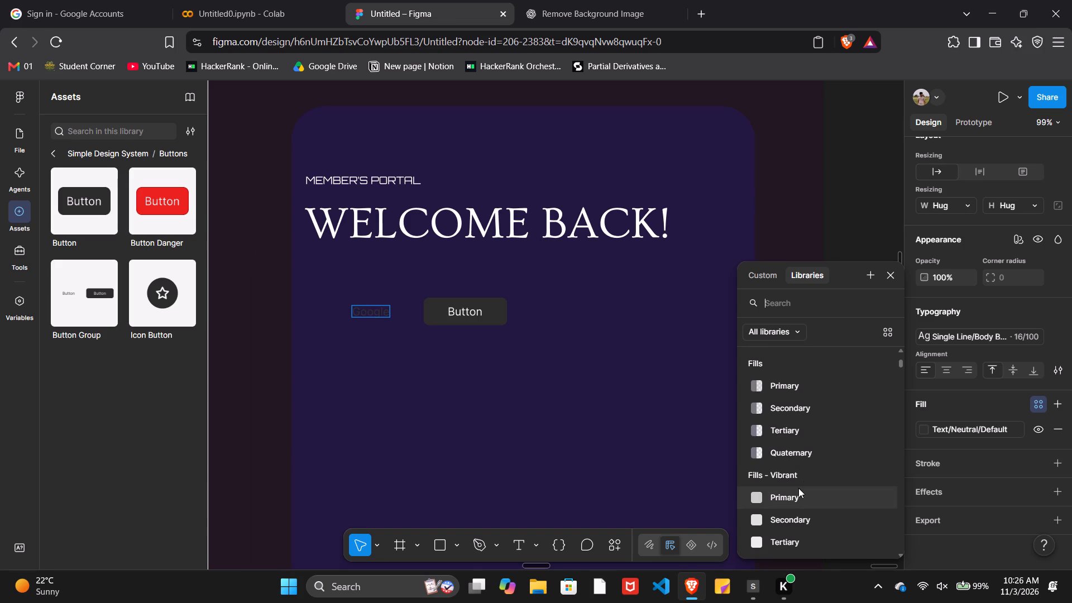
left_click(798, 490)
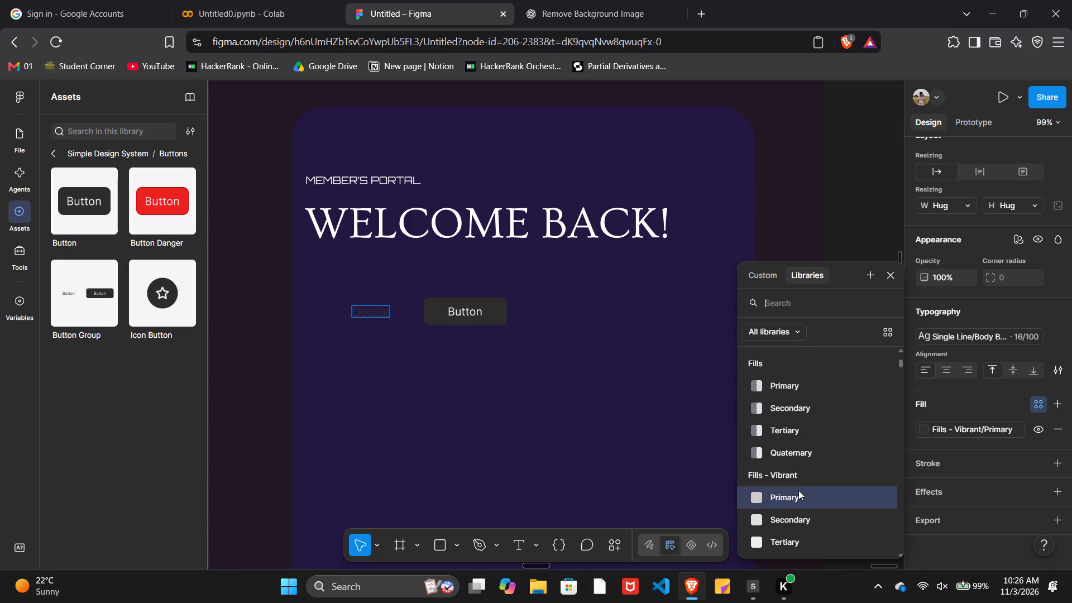
Set the fill of the whole "Google" label text to the Backgrounds/Primary library style.
scroll(810, 388, "up", 8)
scroll(810, 388, "down", 1)
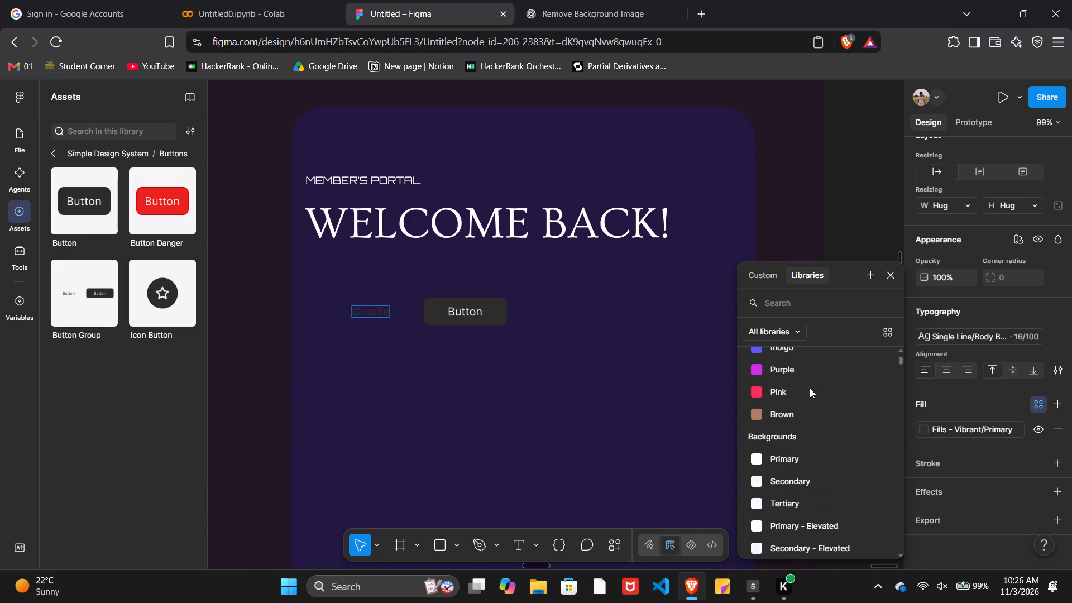
scroll(810, 388, "down", 1)
left_click(782, 444)
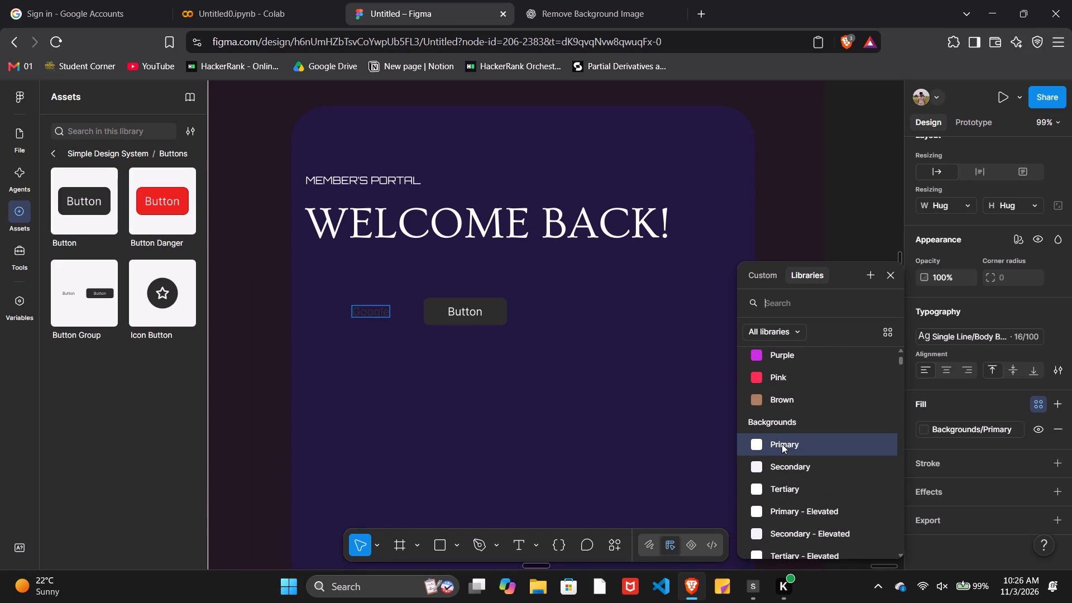
triple_click(374, 314)
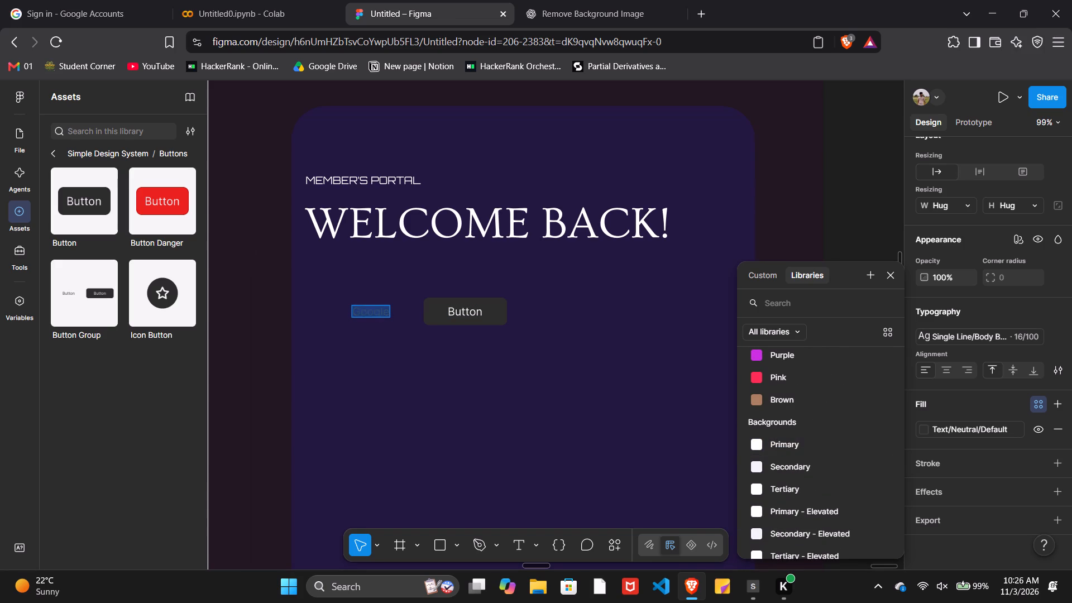
double_click(374, 314)
double_click(374, 314)
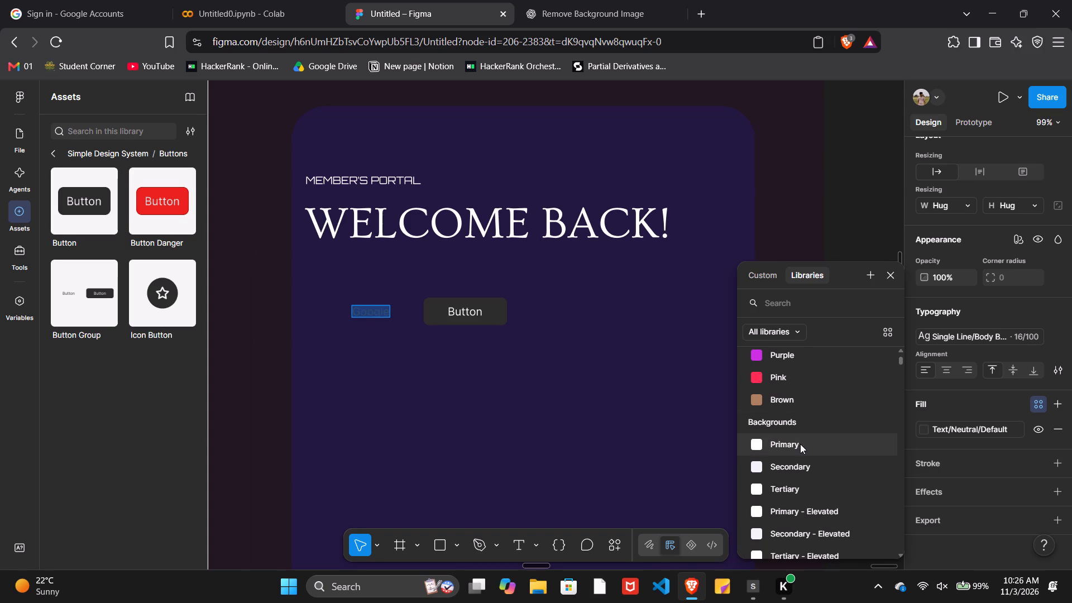
left_click(800, 443)
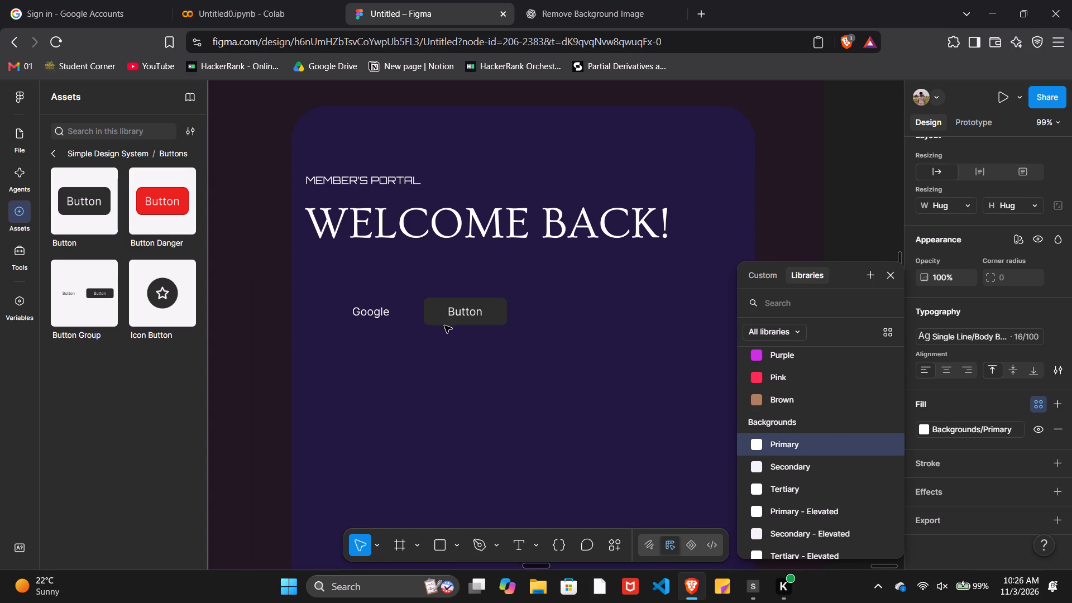
Replace the label of the button group's second, dark button with "Apple".
triple_click(461, 314)
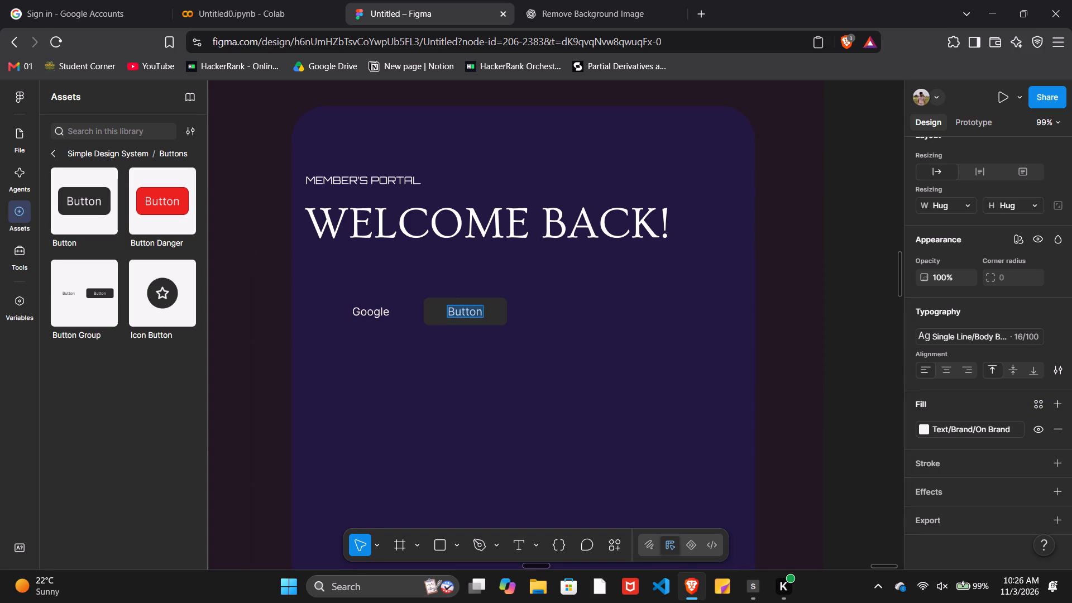
type("Apple")
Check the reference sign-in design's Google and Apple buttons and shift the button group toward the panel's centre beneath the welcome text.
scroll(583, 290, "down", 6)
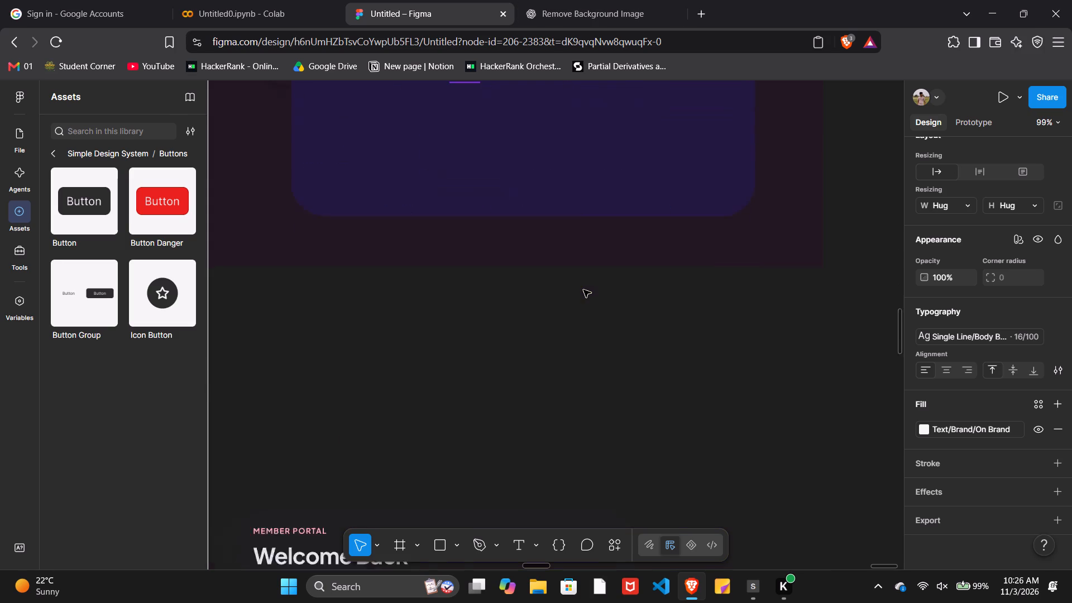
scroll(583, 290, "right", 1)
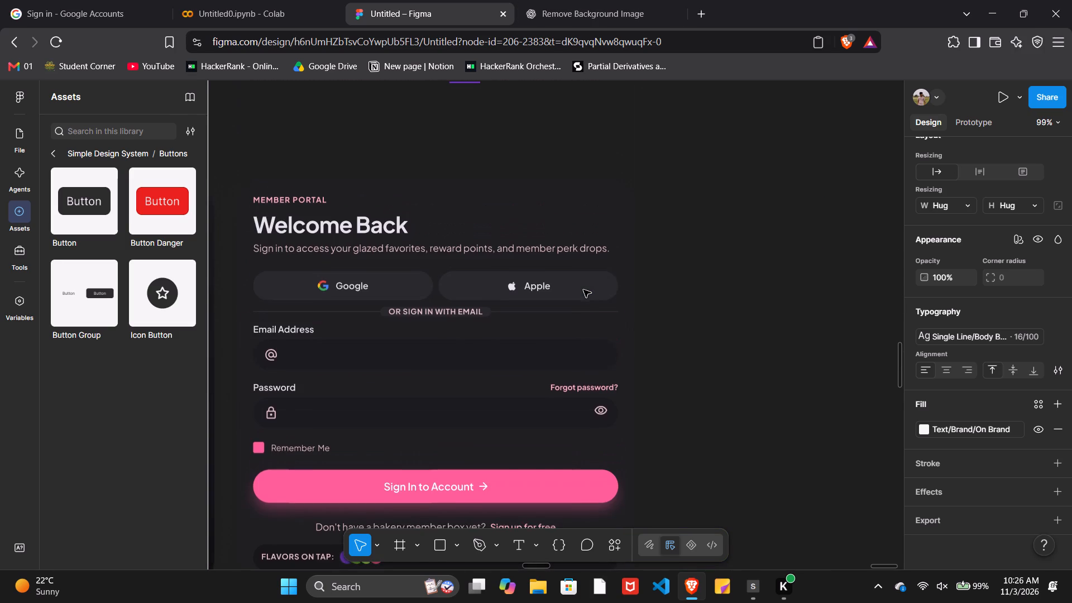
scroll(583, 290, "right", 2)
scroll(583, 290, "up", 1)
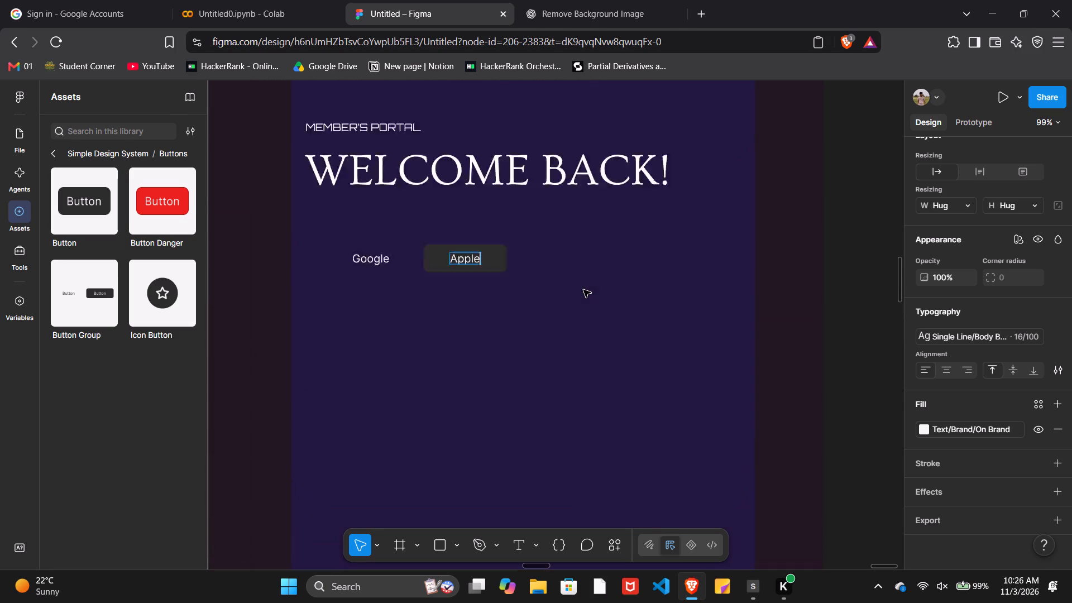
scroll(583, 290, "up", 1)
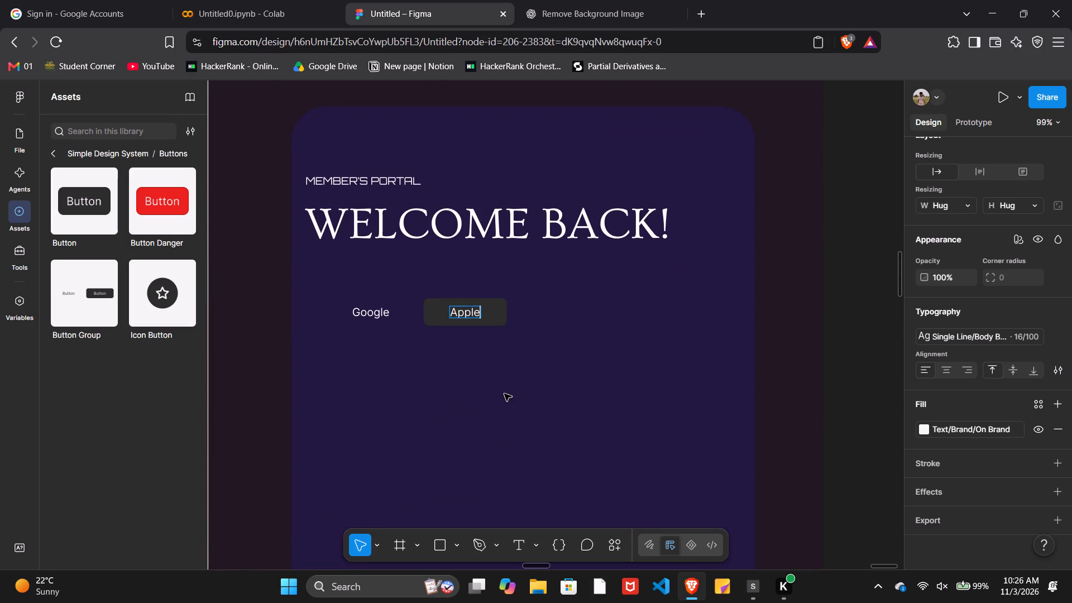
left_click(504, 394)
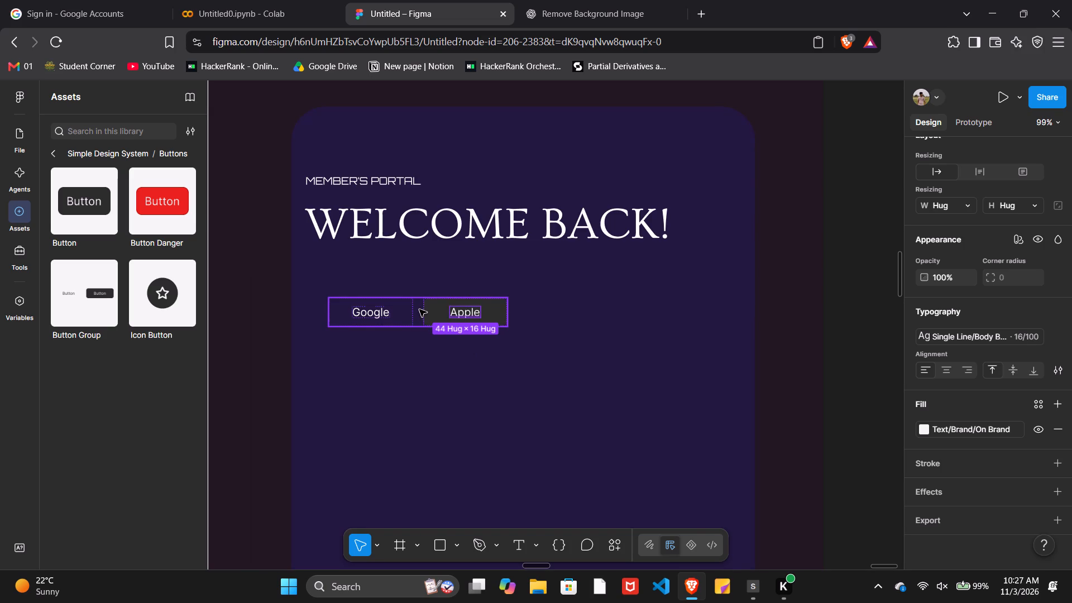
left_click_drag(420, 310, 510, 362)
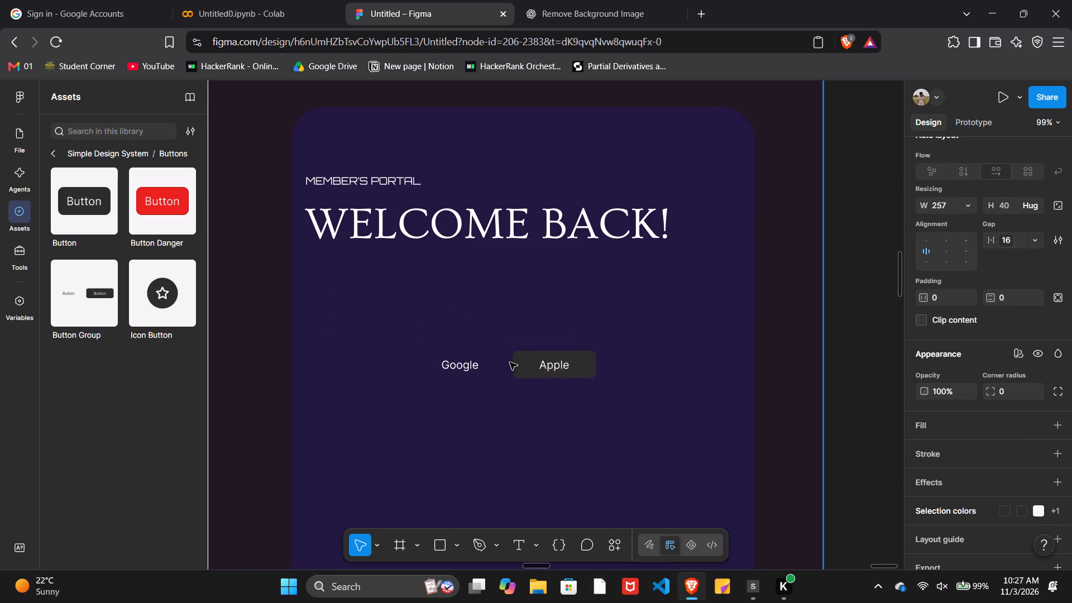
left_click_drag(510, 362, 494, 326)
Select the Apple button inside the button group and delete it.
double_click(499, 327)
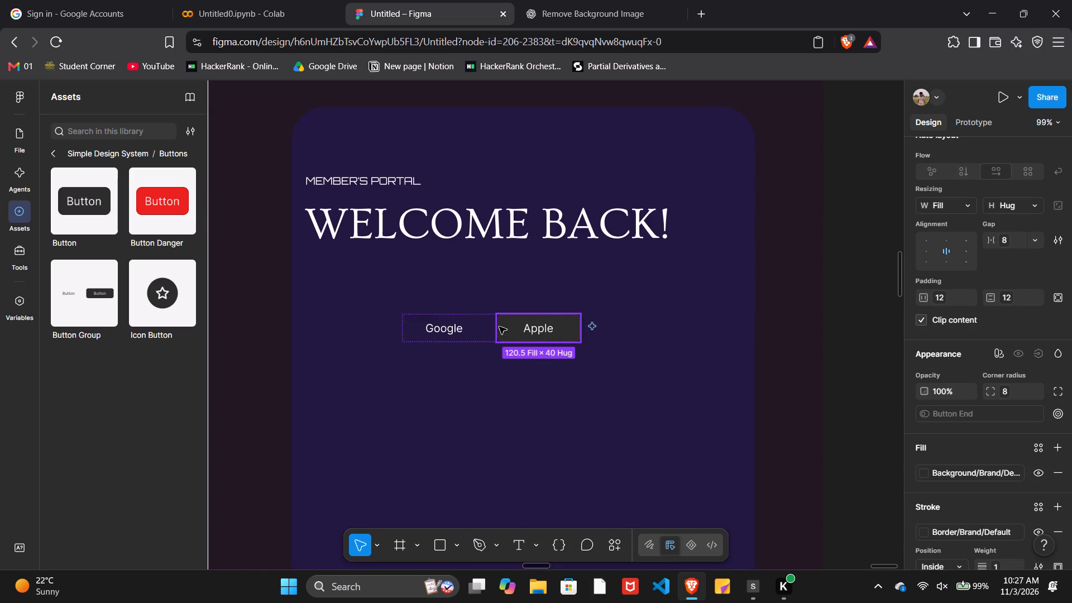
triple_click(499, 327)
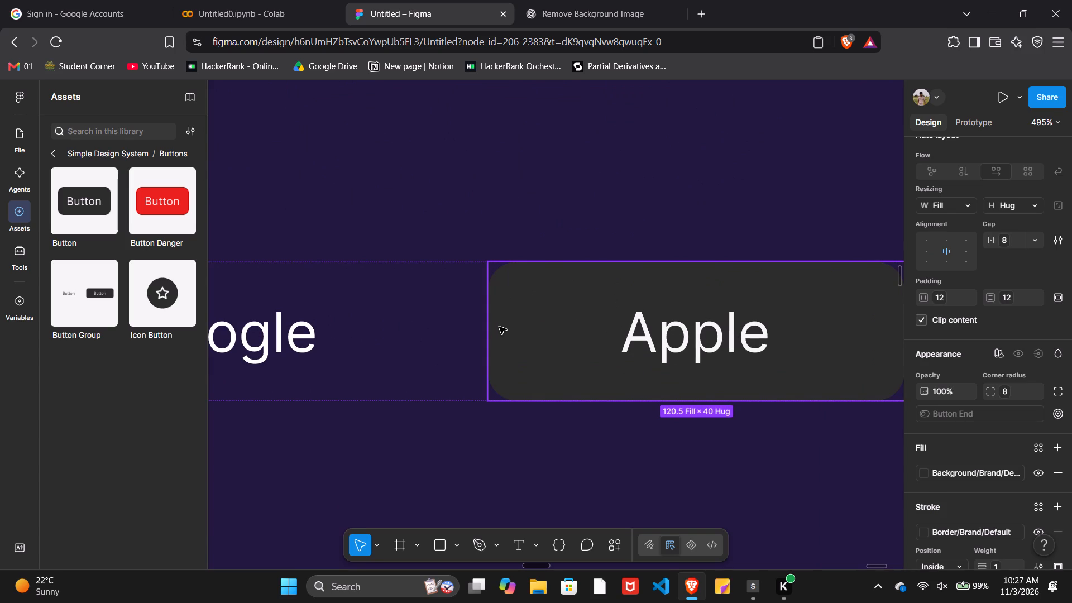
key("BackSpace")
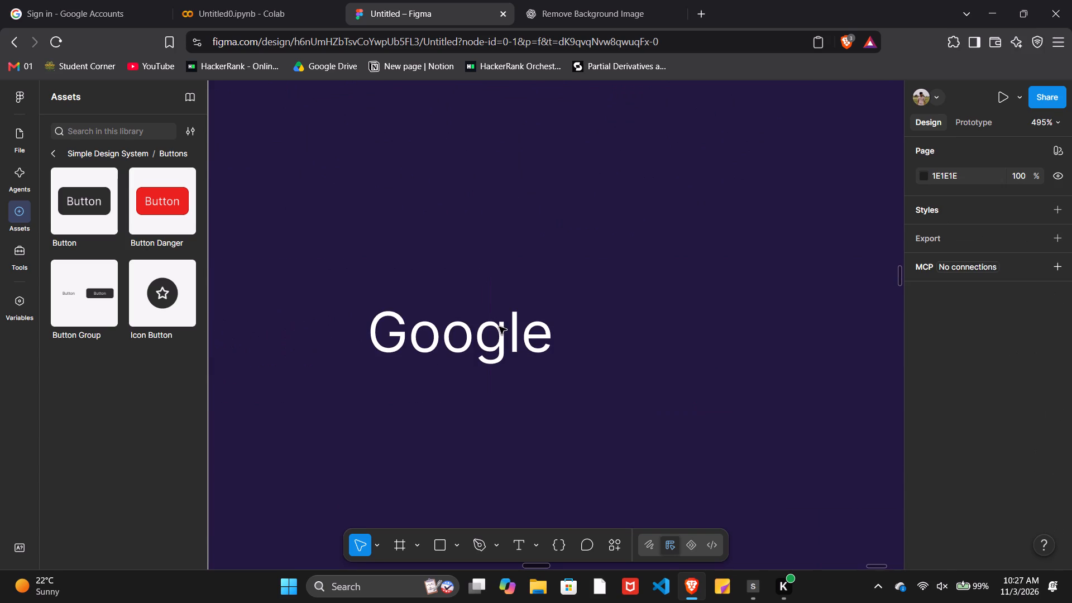
Undo all the button group edits back through its insertion, so the group is removed from the Member's Portal panel.
key("ctrl+z")
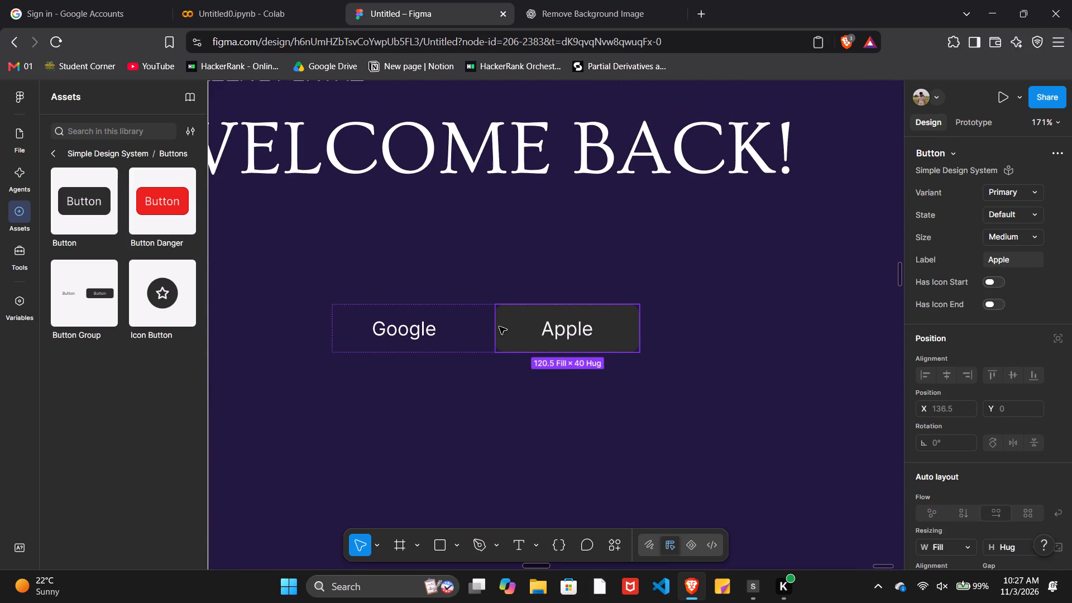
key("ctrl+z")
key("ctrl+z")
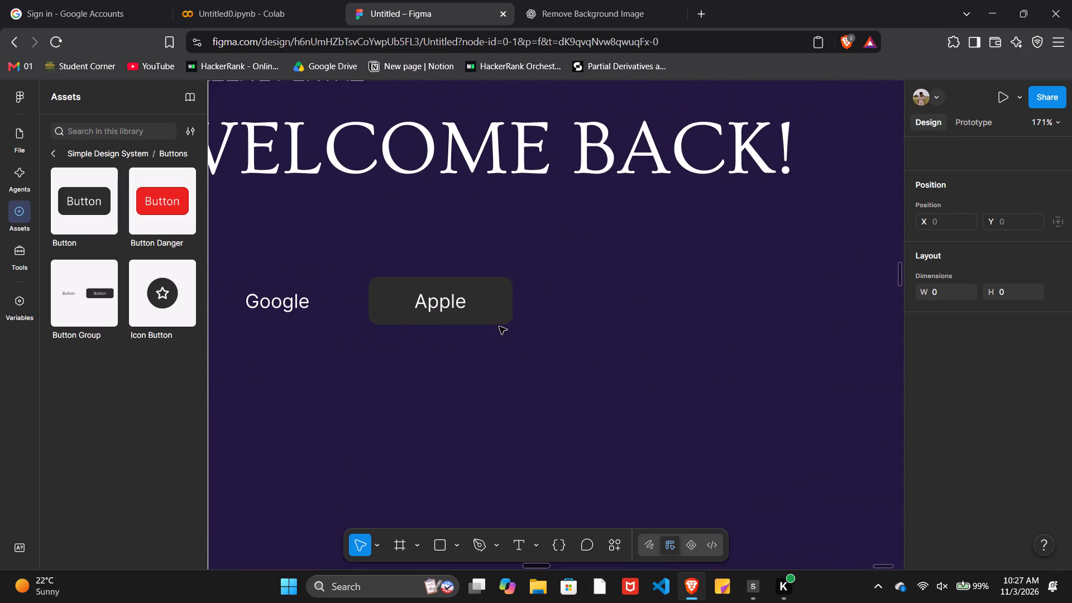
key("ctrl+z")
key("ctrl+z")
key("ctrl+z")
key("ctrl+z")
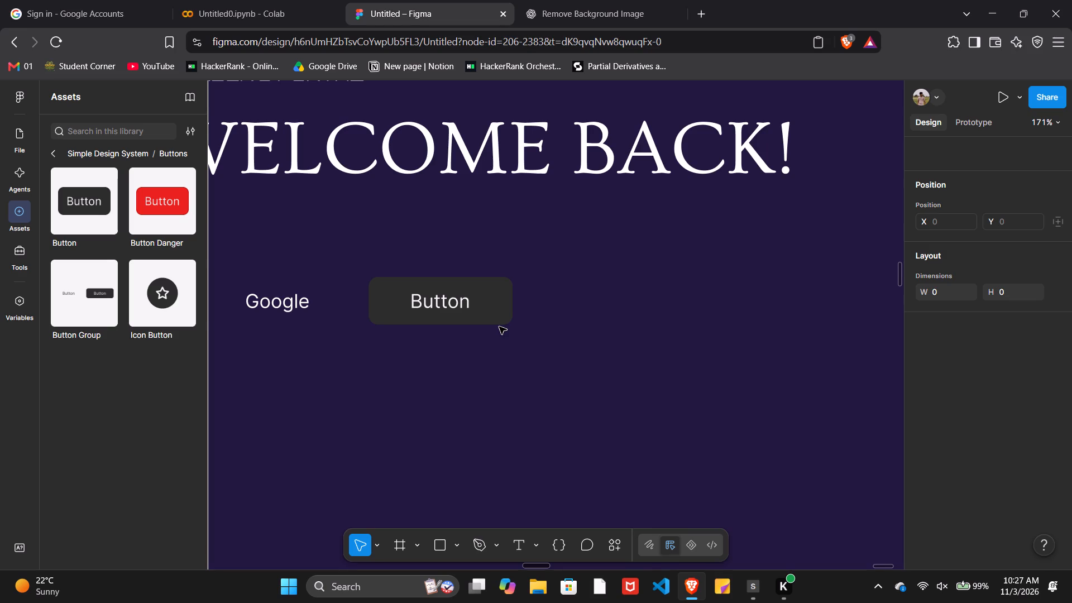
key("ctrl+z")
key("ctrl+z")
key("ctrl+z")
key("ctrl+z")
key("ctrl+z")
key("ctrl+z")
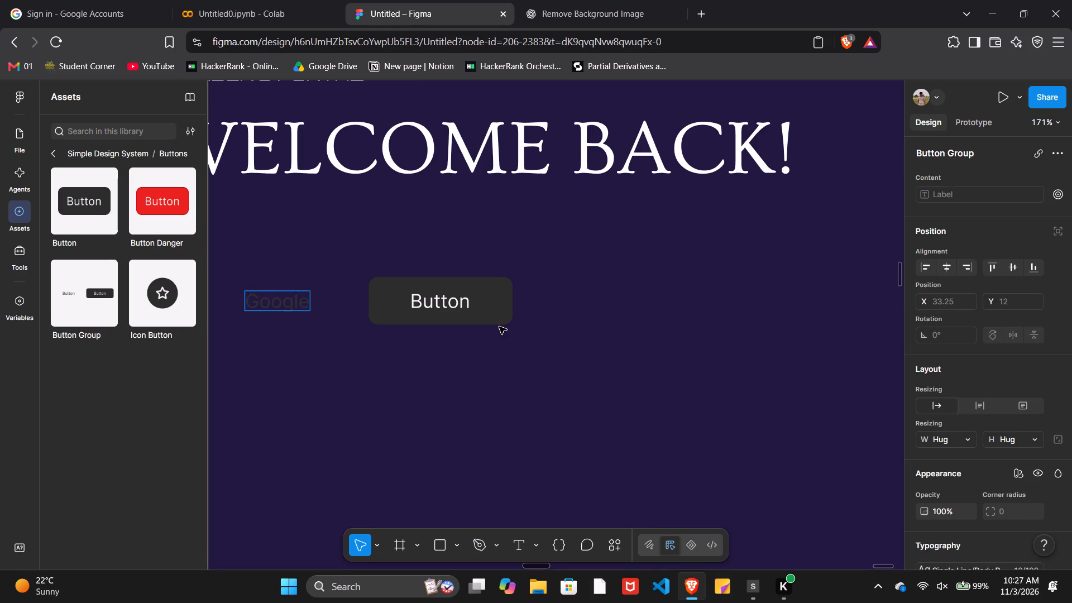
key("ctrl+z")
key("ctrl+z")
key("ctrl+z")
key("ctrl+z")
key("ctrl+z")
key("ctrl+z")
key("ctrl+z")
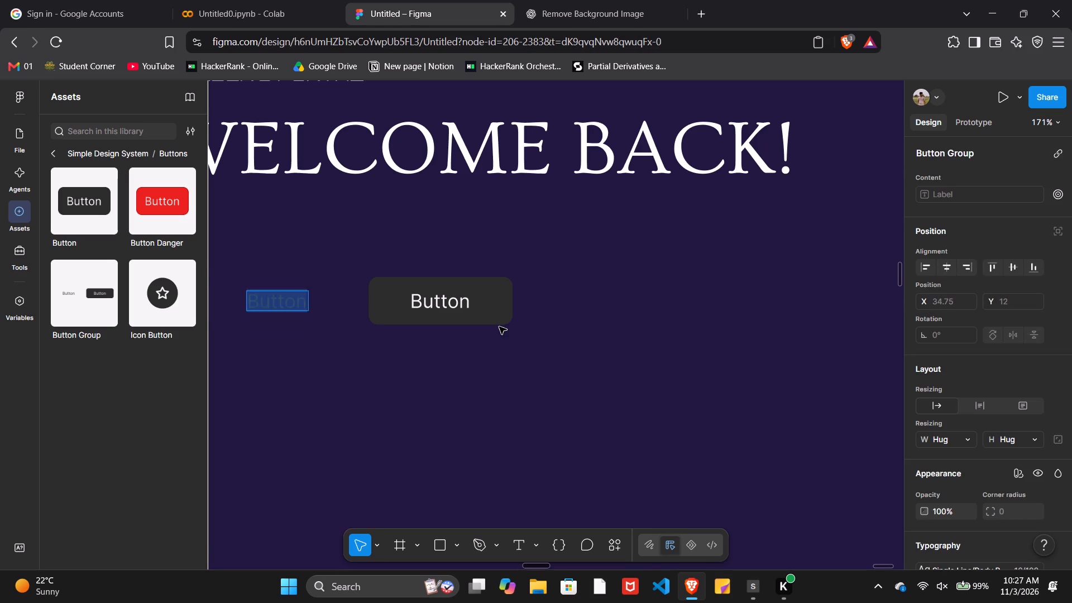
key("ctrl+z")
key("ctrl+z")
key("ctrl+z")
key("ctrl+z")
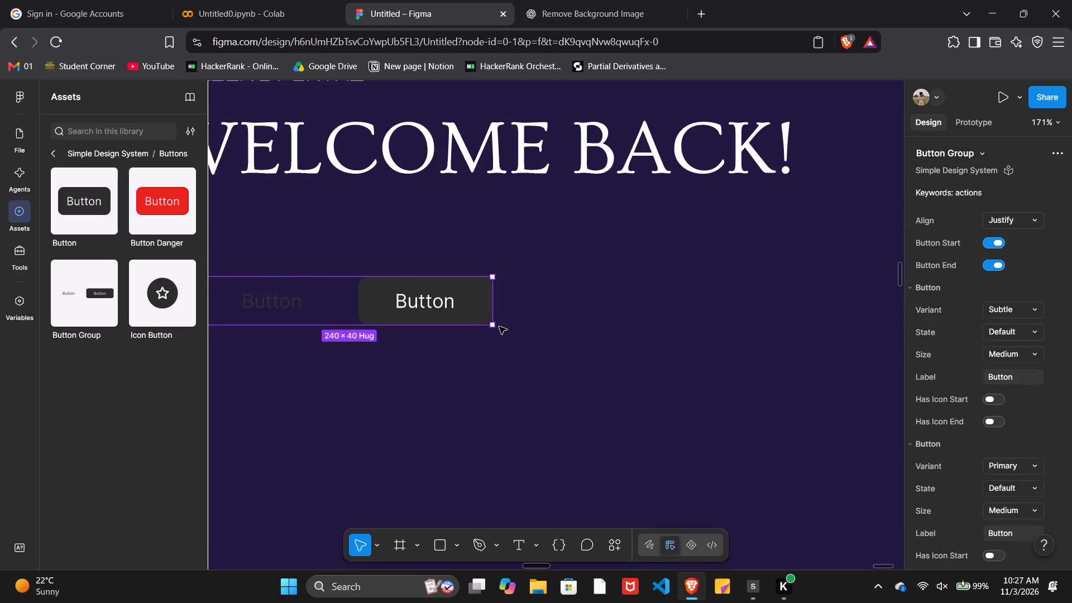
key("ctrl+z")
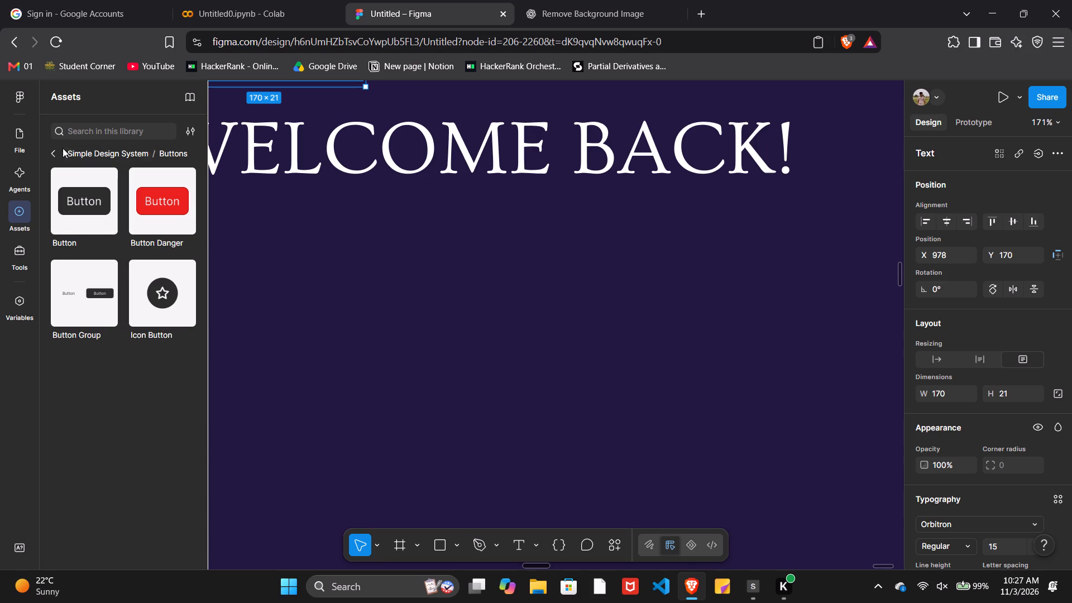
Insert the Liquid Glass text button labelled "Label" from the iOS and iPadOS 27 library's Buttons.
left_click(55, 151)
scroll(116, 417, "up", 4)
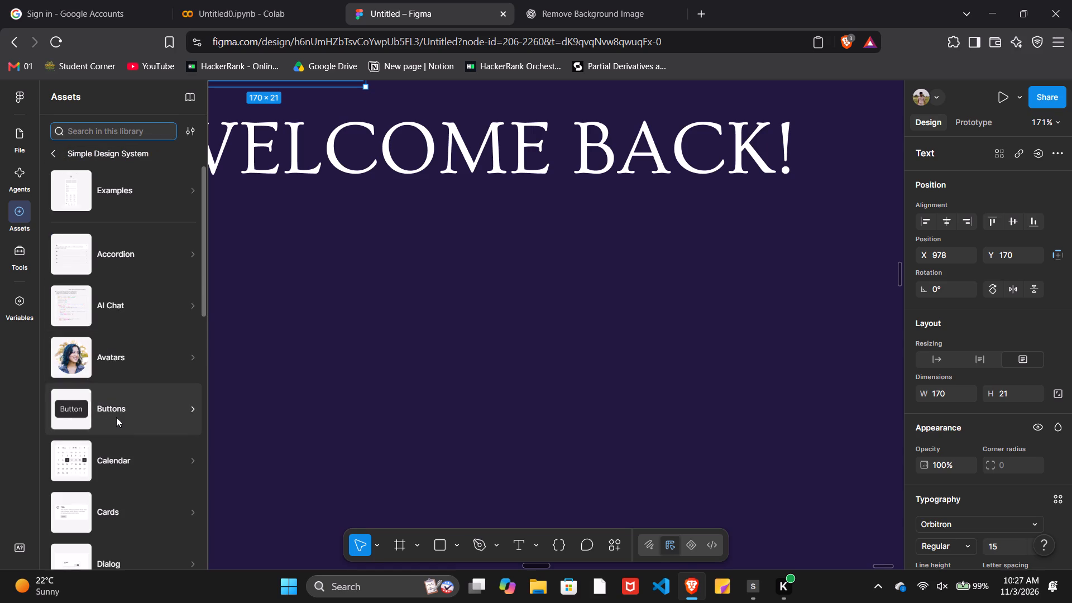
left_click(55, 154)
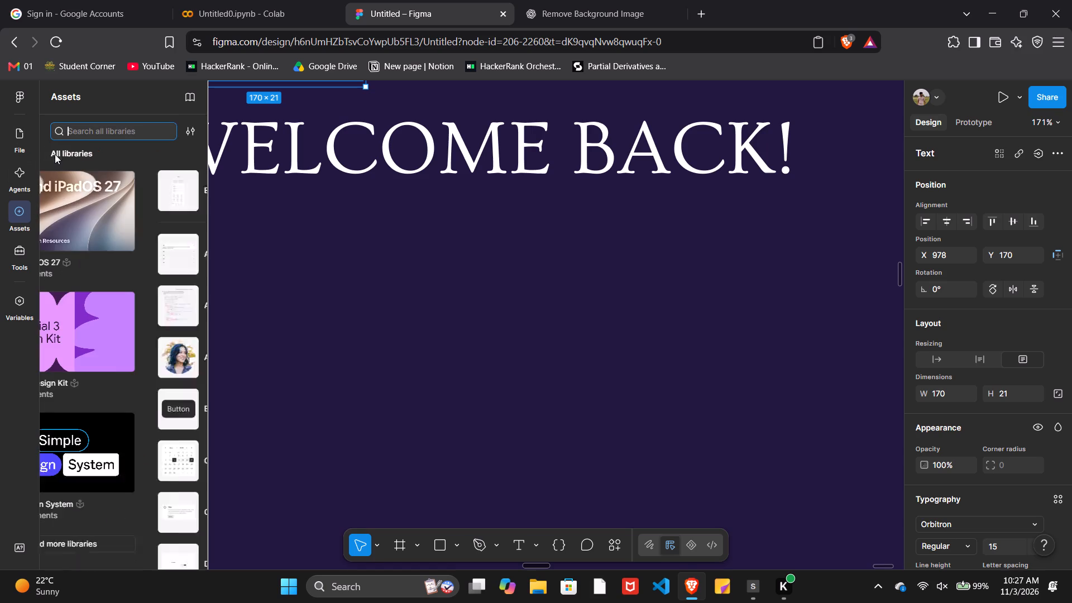
left_click(142, 235)
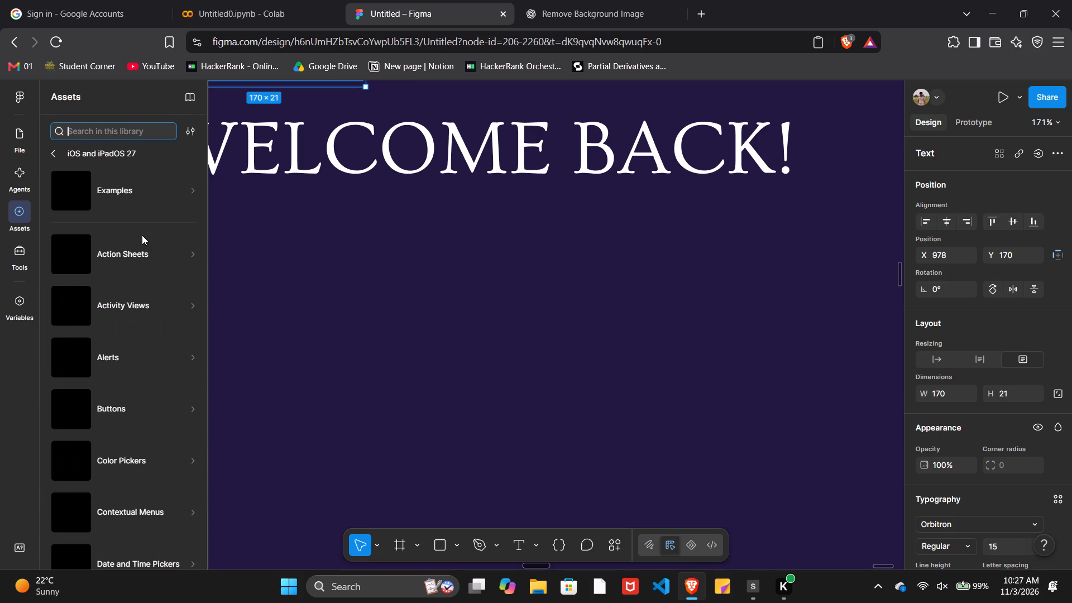
scroll(93, 448, "down", 1)
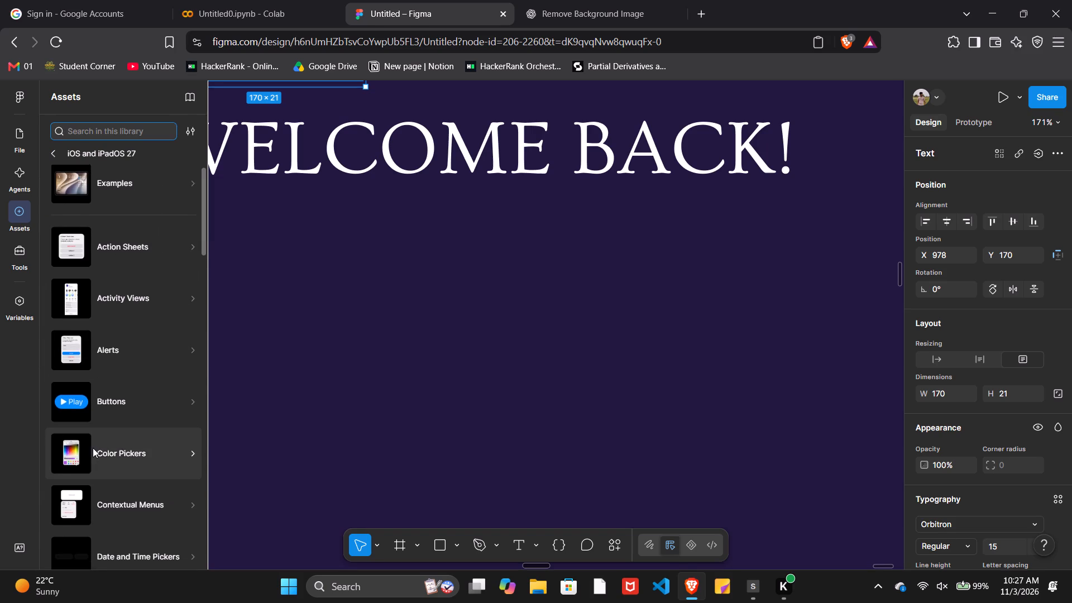
scroll(93, 448, "down", 1)
left_click(152, 341)
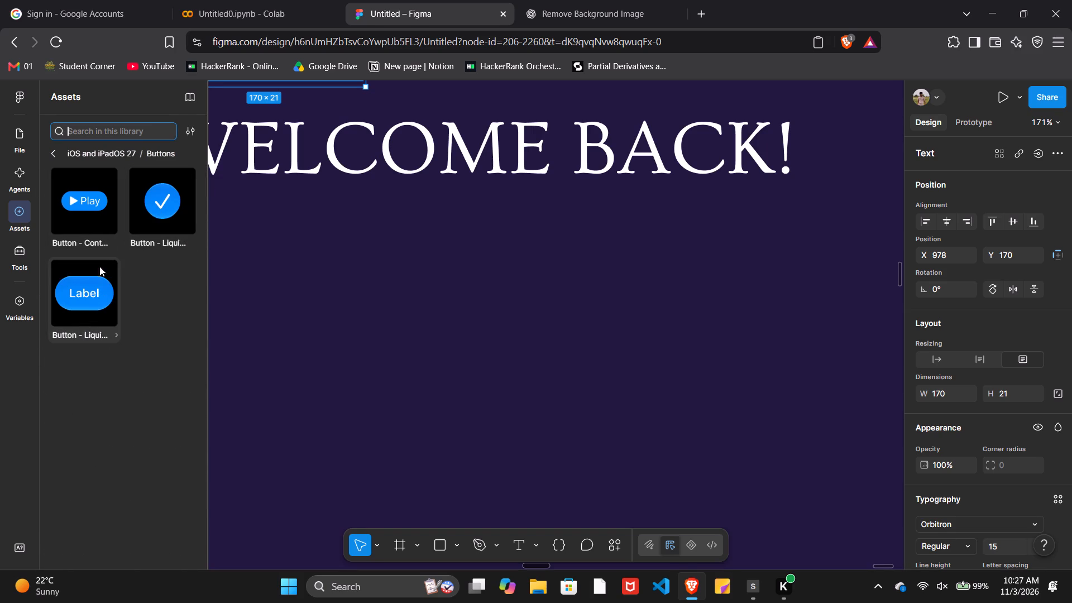
left_click(89, 303)
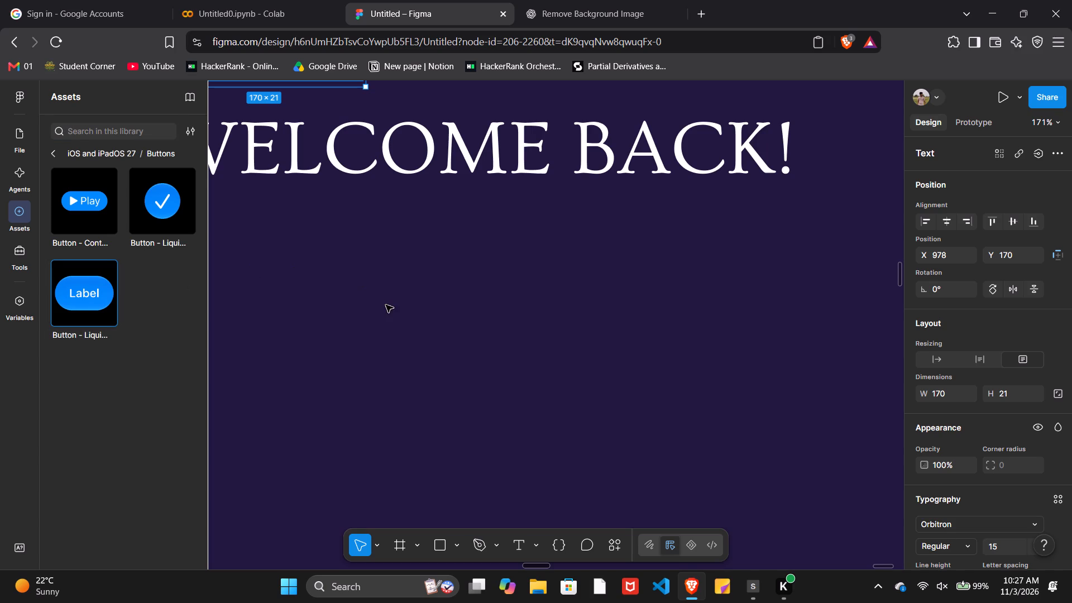
left_click(331, 379)
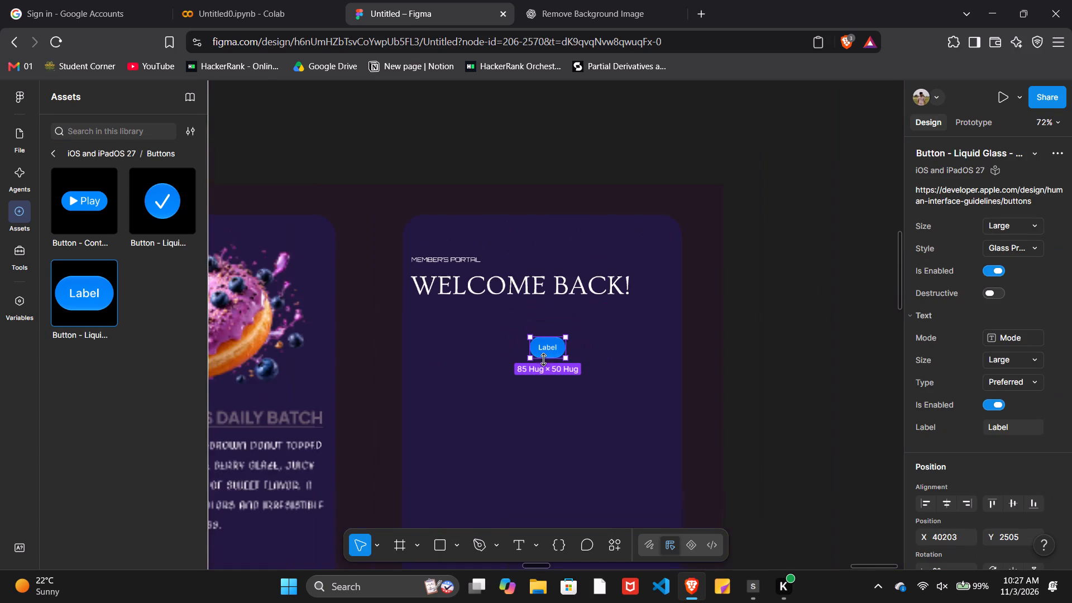
Position the new button beneath the WELCOME BACK! heading, near the panel's left side, and widen it to about 225.
left_click_drag(550, 349, 454, 366)
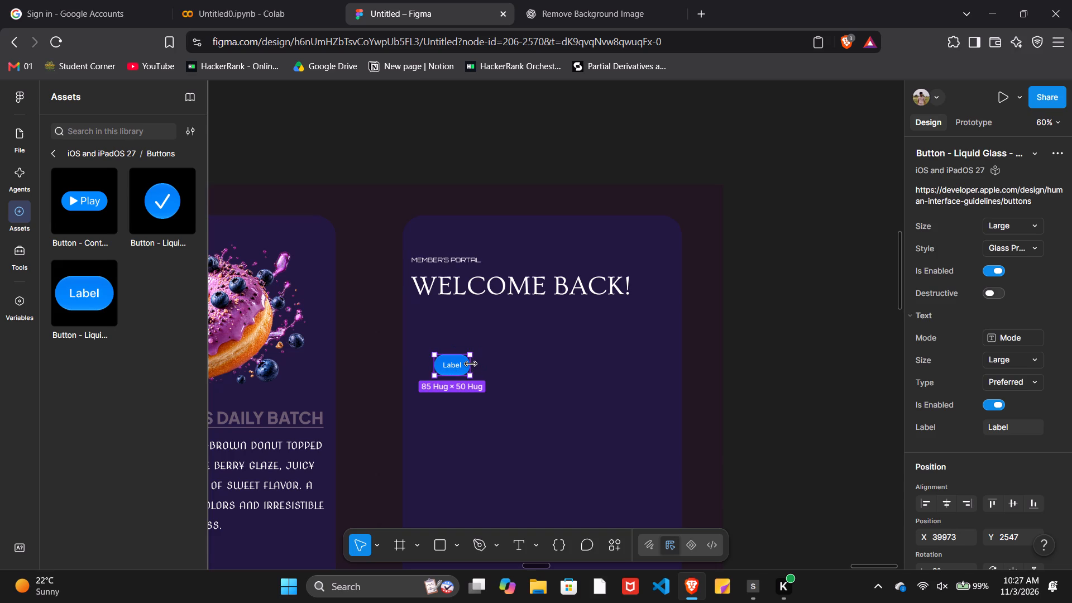
left_click_drag(471, 364, 528, 365)
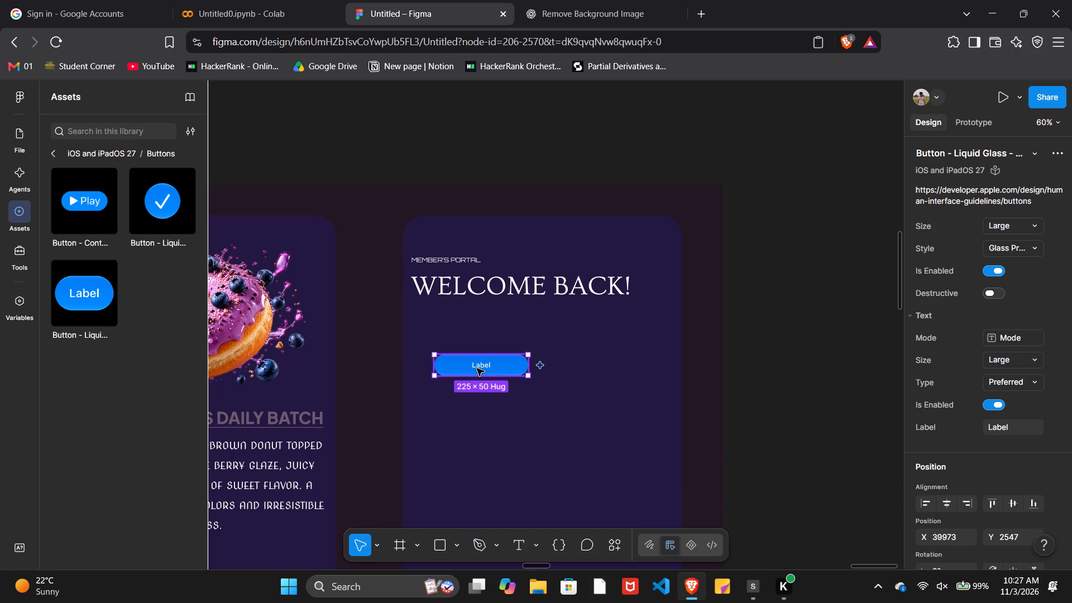
Replace the blue button's label with "Google", accepting the Apple SF Pro font licence agreement.
triple_click(477, 368)
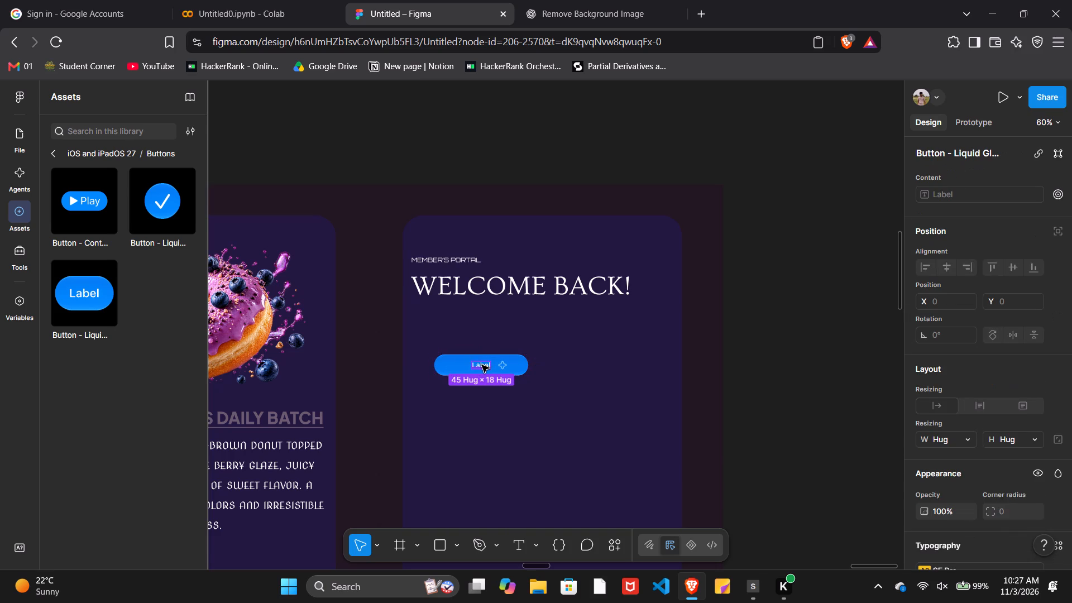
triple_click(482, 365)
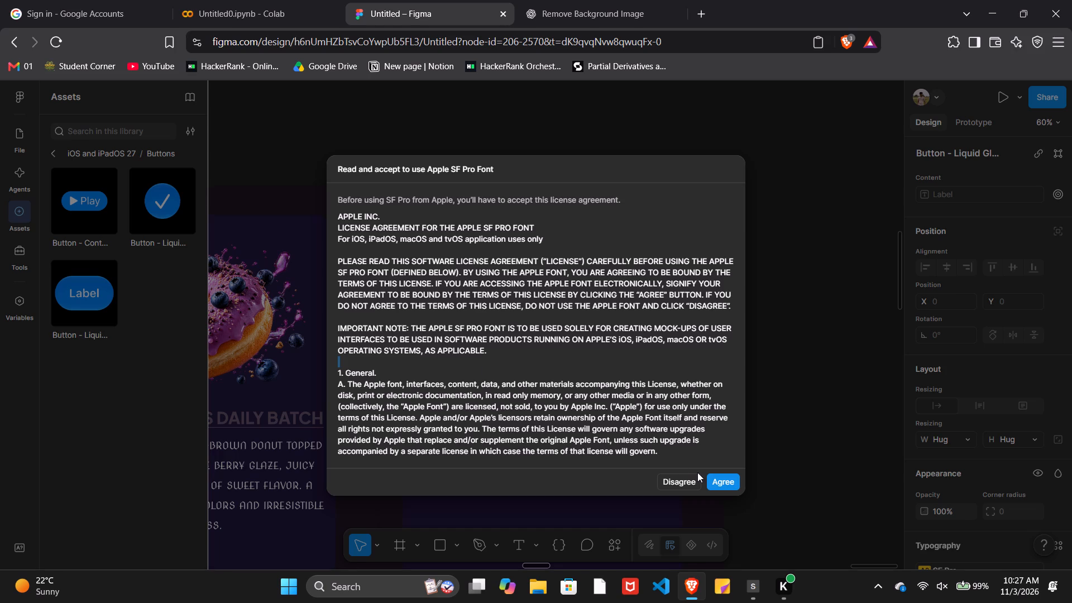
left_click(716, 475)
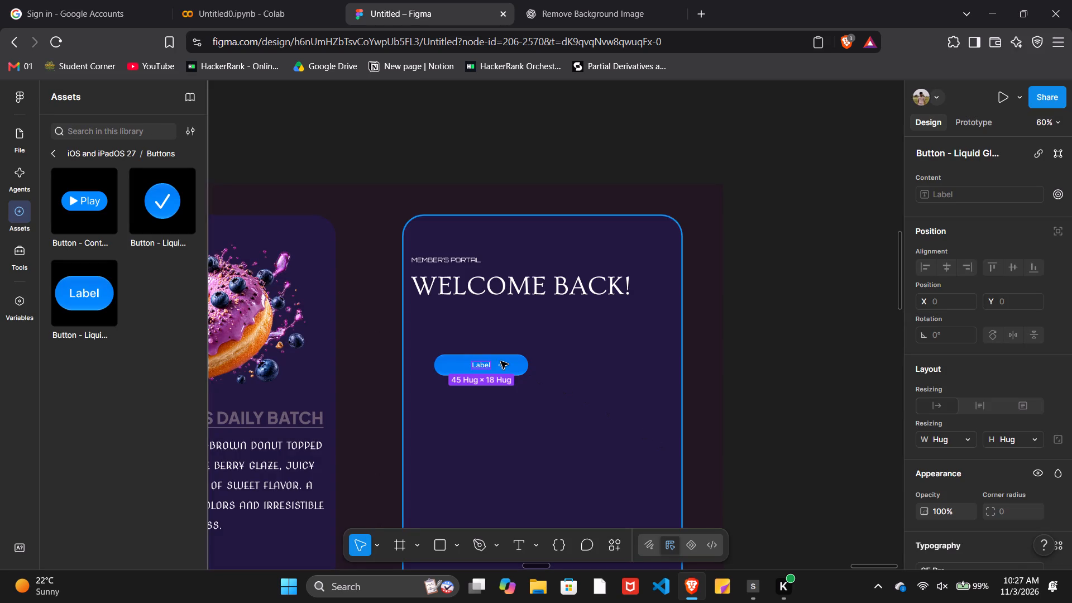
triple_click(486, 366)
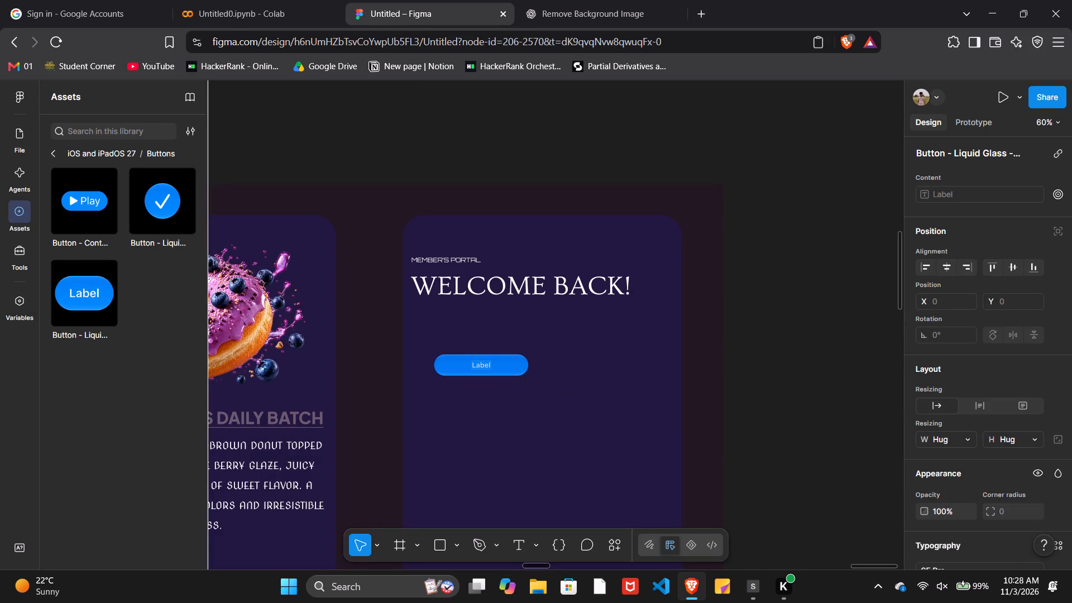
type("GOOG++")
key("shift+BackSpace")
key("shift+BackSpace")
key("shift+BackSpace")
key("shift+BackSpace")
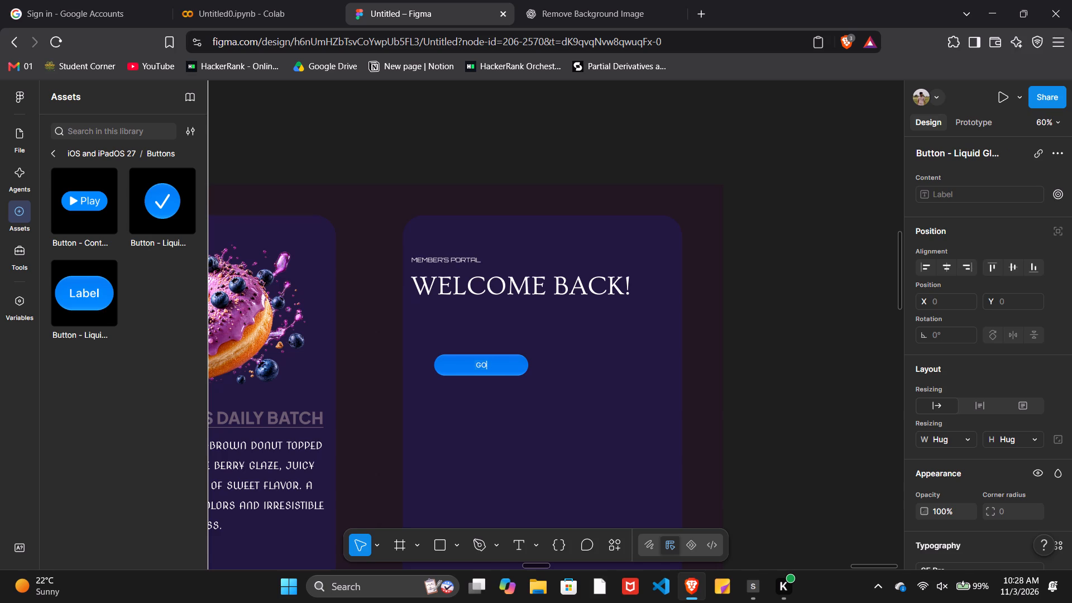
key("shift+BackSpace")
type("ooglew")
key("BackSpace")
left_click(534, 387)
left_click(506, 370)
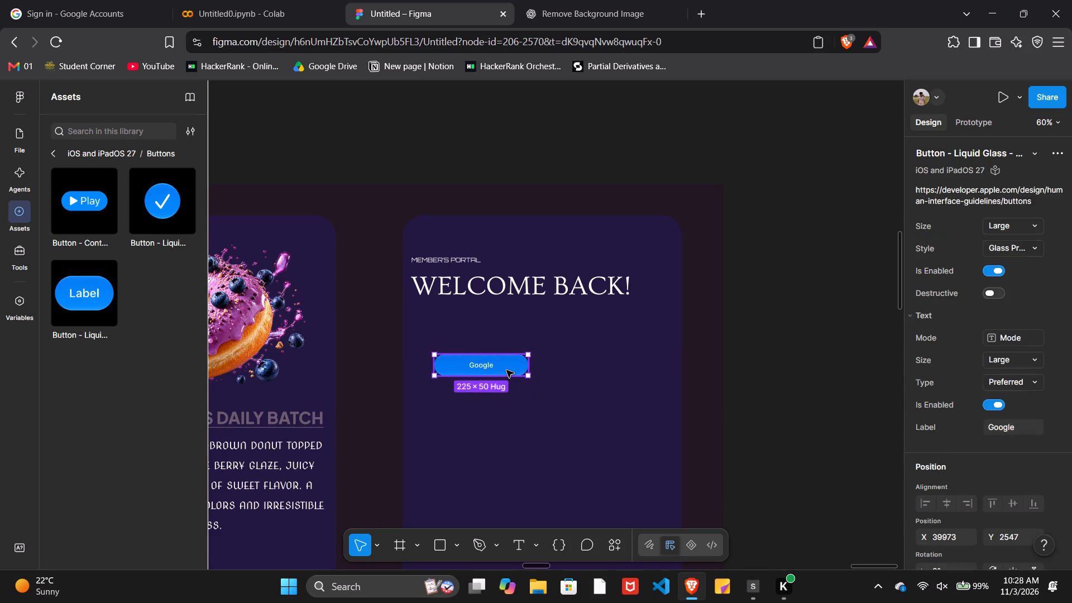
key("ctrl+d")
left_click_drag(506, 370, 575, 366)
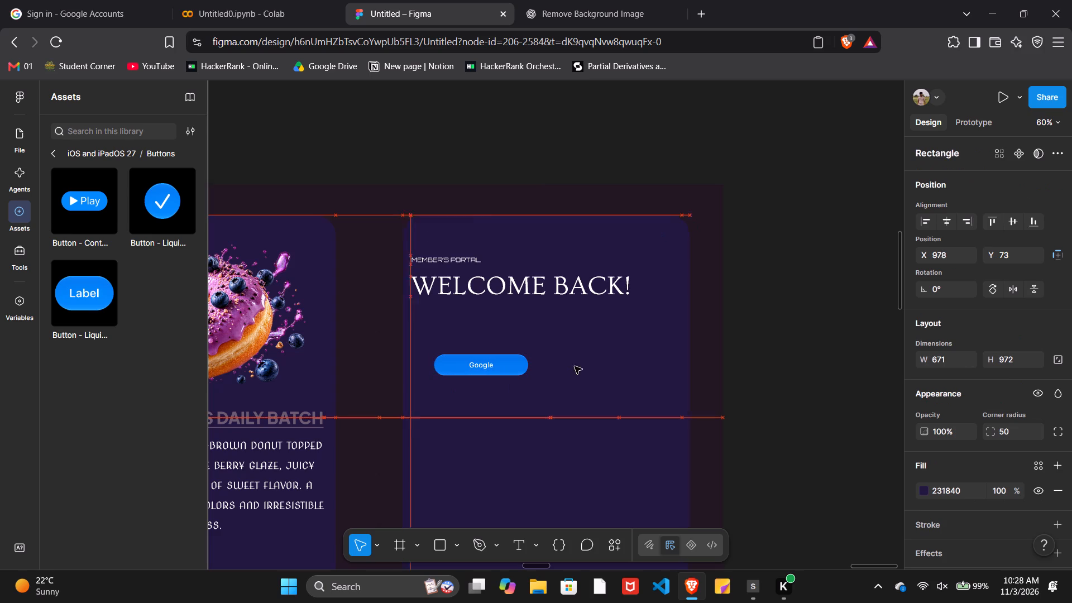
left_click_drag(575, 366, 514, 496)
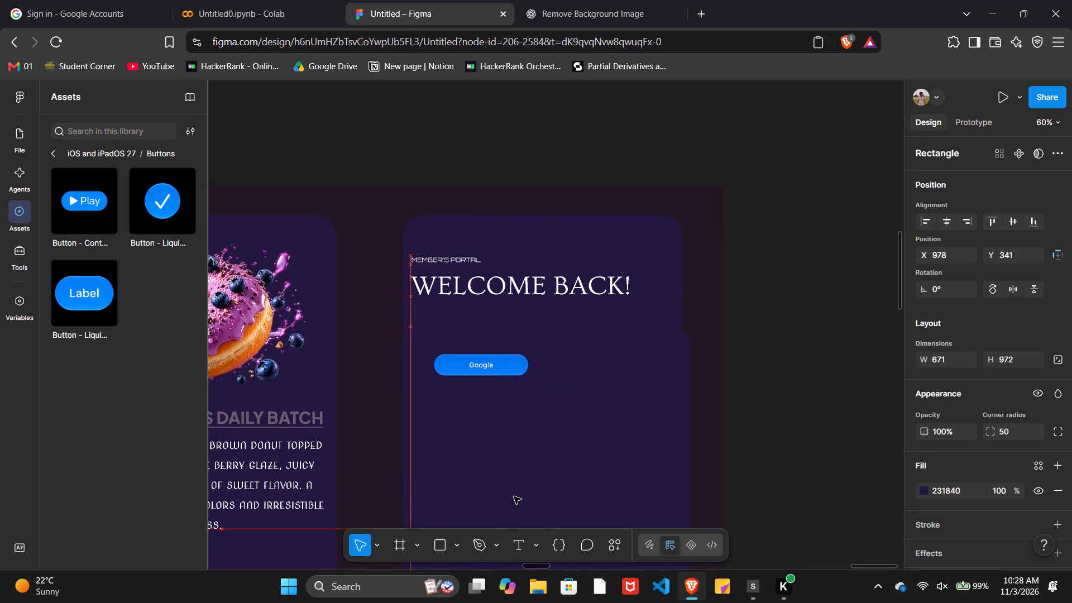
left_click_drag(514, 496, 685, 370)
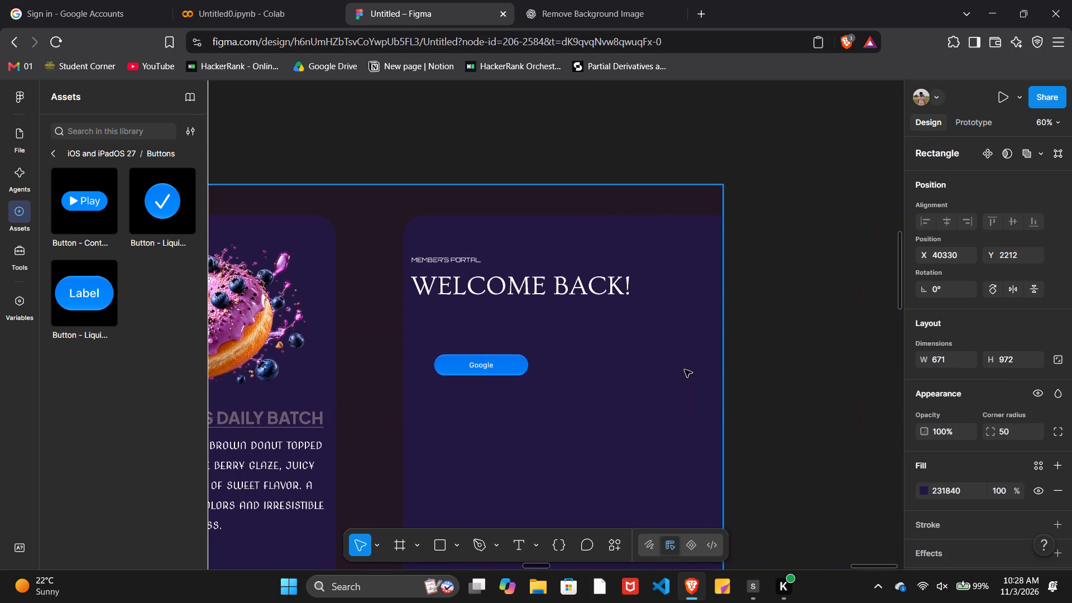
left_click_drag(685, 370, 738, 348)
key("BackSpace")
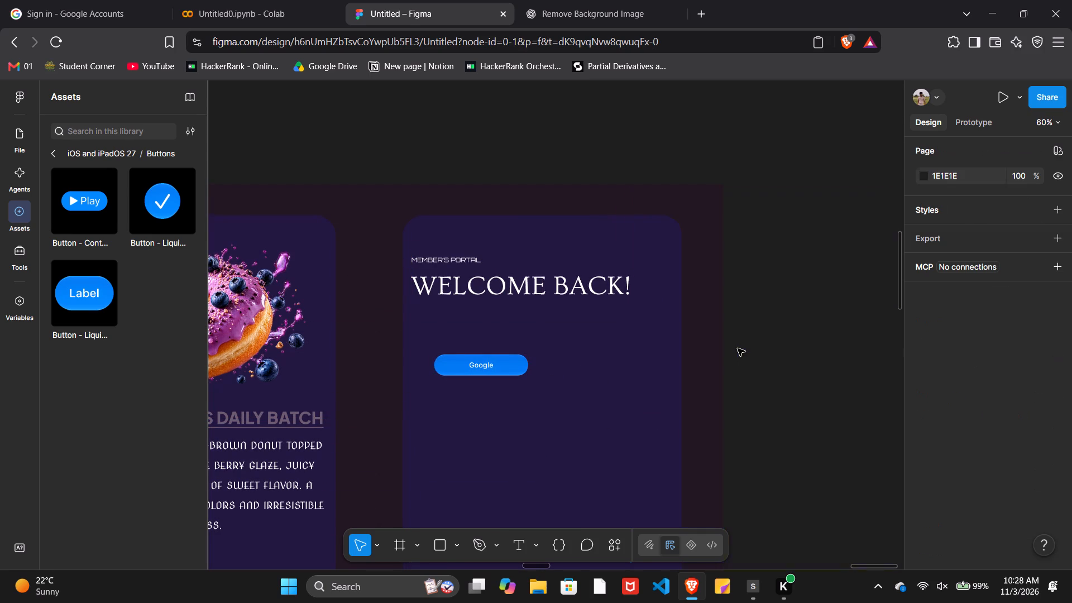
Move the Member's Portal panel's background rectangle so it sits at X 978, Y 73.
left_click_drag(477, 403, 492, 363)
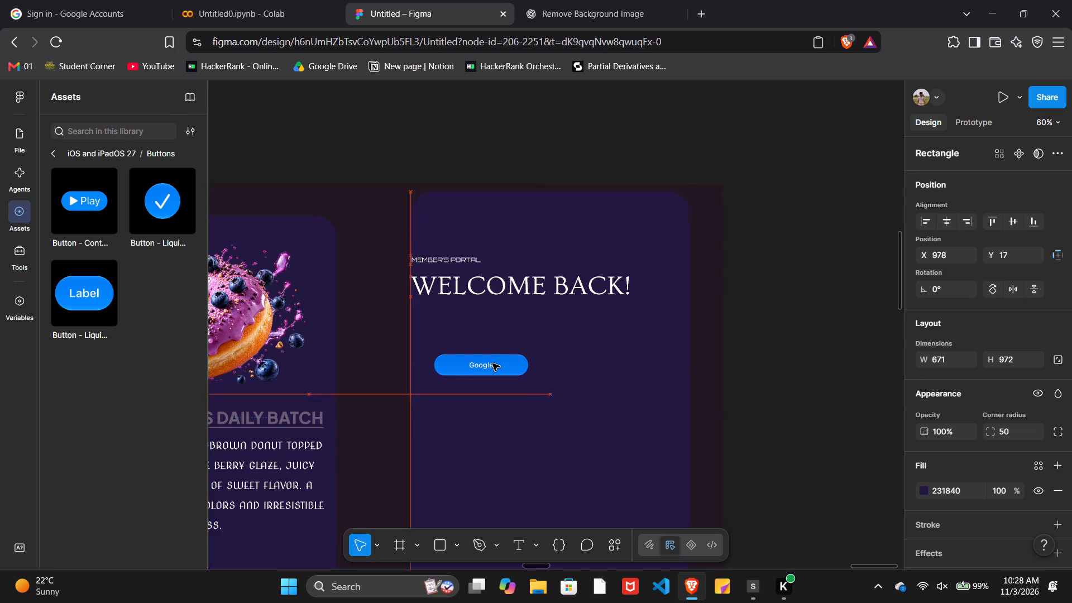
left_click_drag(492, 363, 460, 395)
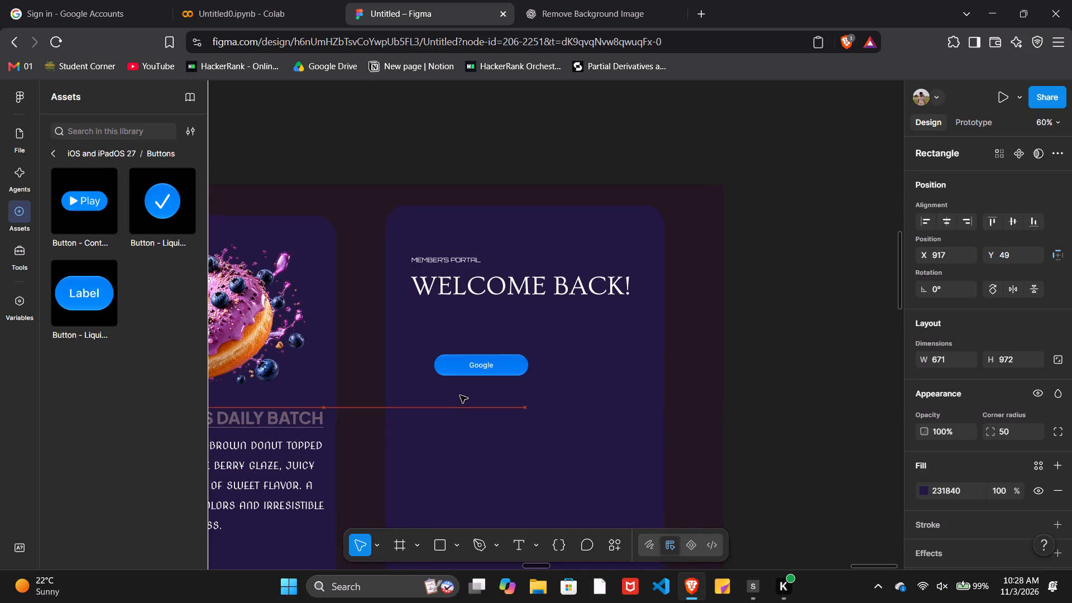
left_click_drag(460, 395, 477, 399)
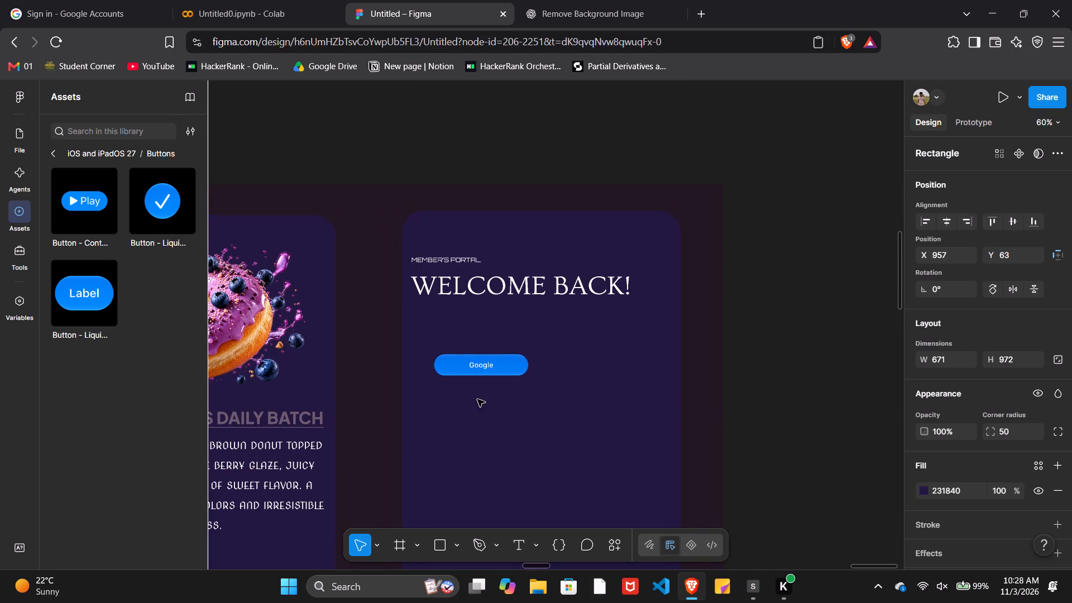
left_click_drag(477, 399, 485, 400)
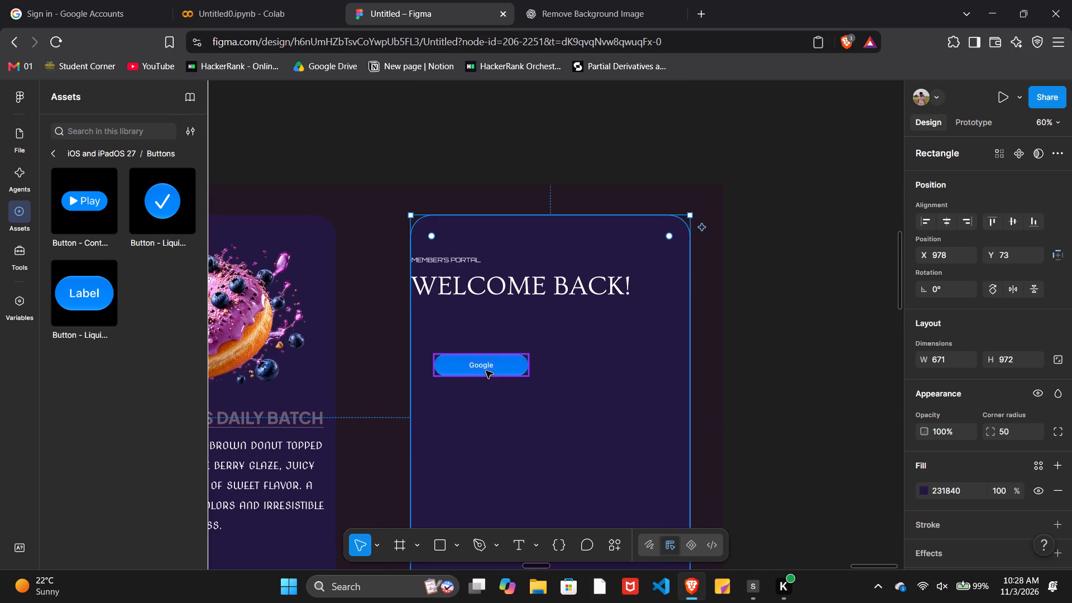
Duplicate the Google button and place the copy beside it on the same row, leaving a small gap between them.
left_click(486, 371)
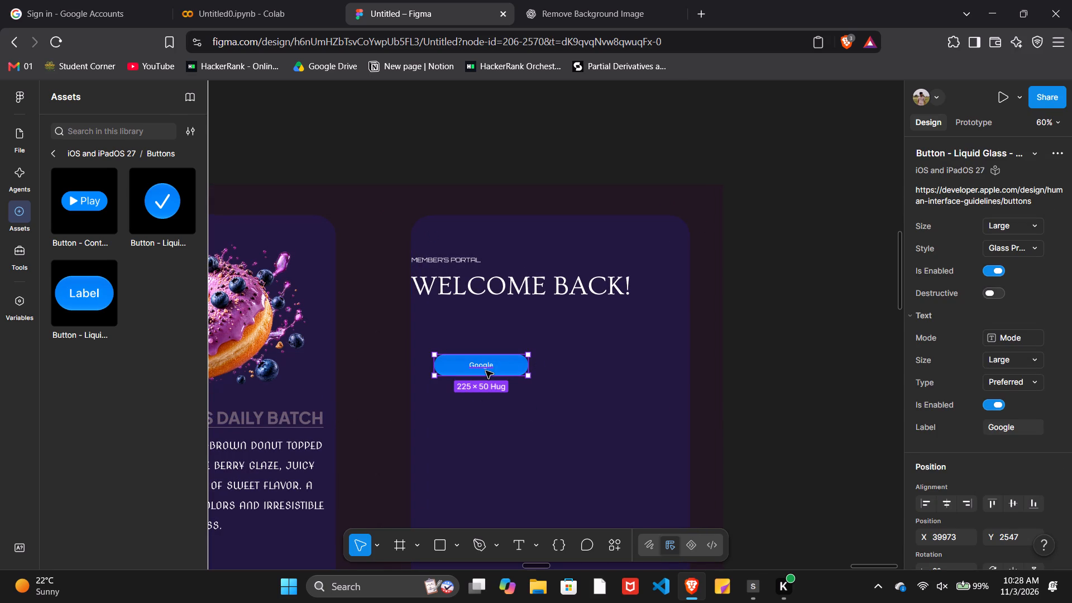
key("ctrl+d")
left_click_drag(486, 371, 589, 370)
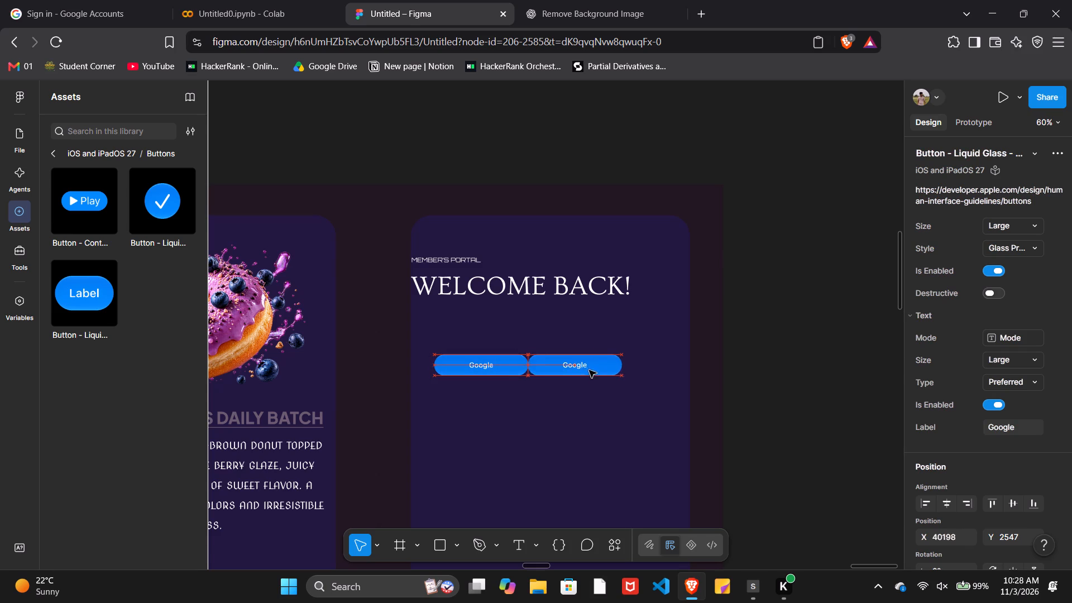
left_click_drag(589, 370, 606, 371)
Replace the duplicated button's label with "Apple".
triple_click(607, 367)
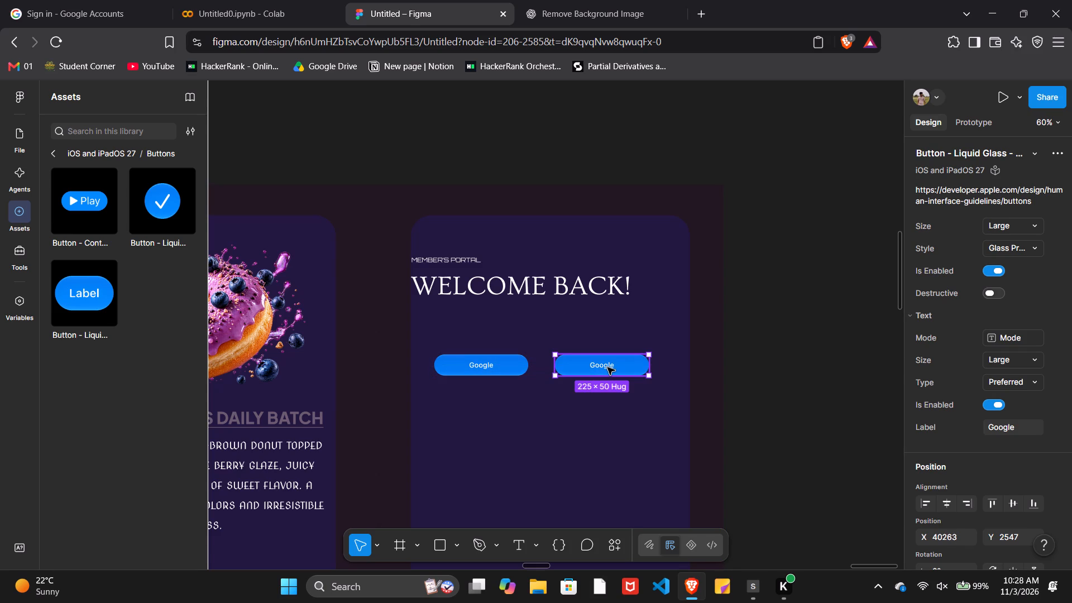
triple_click(607, 367)
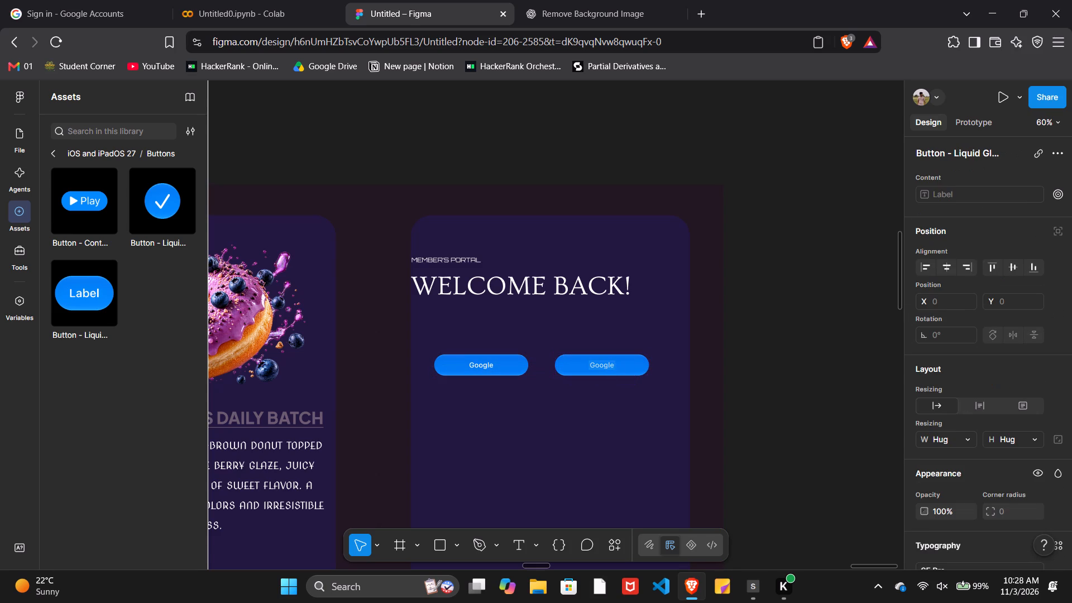
type("Apple")
left_click_drag(641, 454, 617, 459)
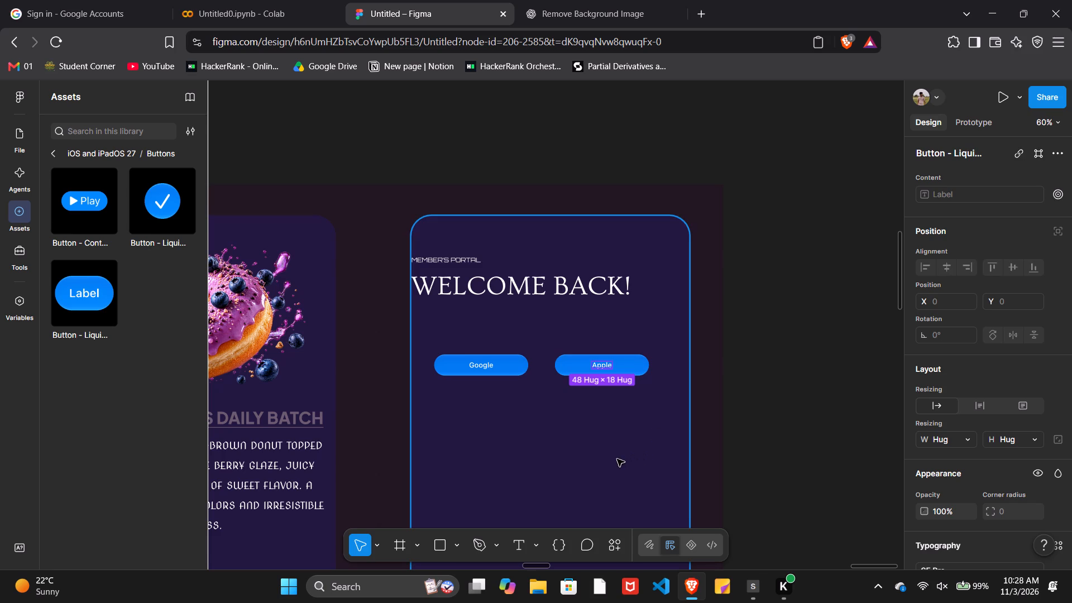
Shift the Member's Portal background rectangle left to about X 943, keeping Y at 73.
left_click(617, 459)
left_click_drag(617, 459, 602, 461)
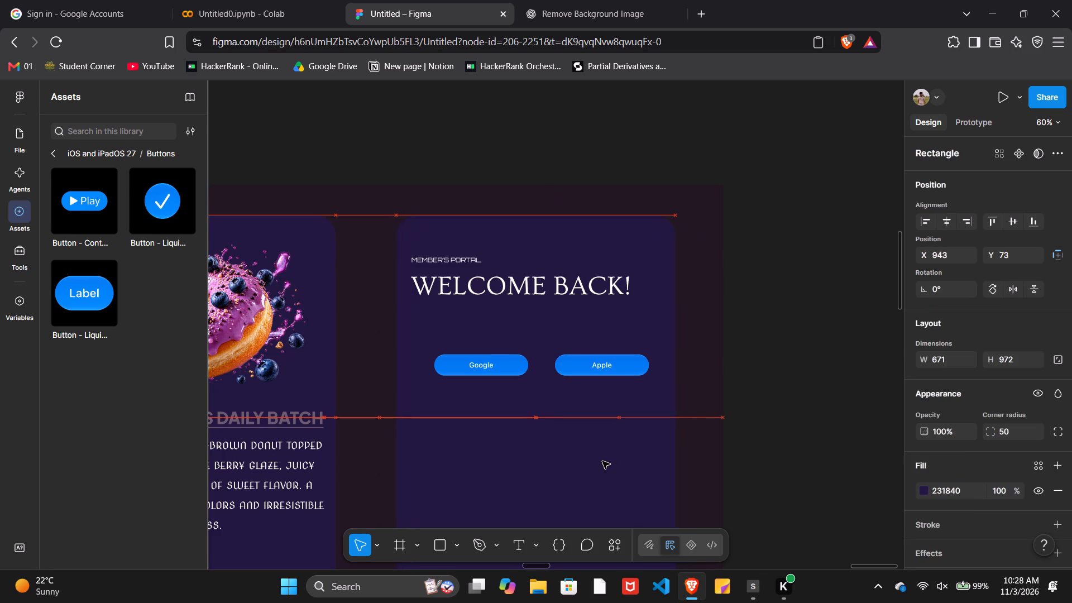
left_click_drag(602, 461, 600, 461)
left_click(747, 404)
Change the font of the donut description paragraph under MASTER BAKER'S DAILY BATCH to Parastoo.
scroll(747, 404, "right", 1)
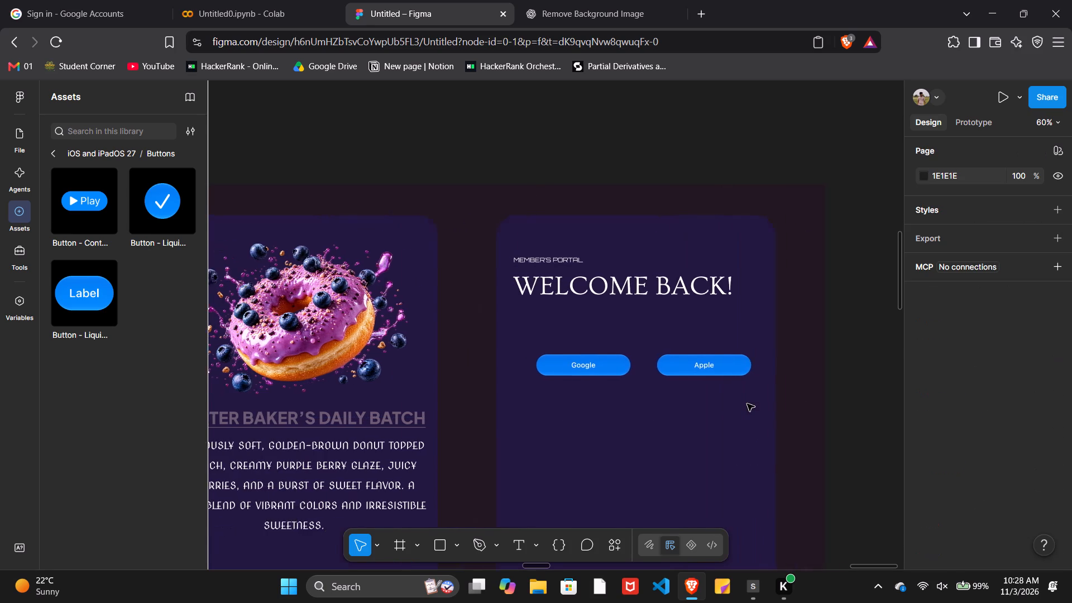
scroll(747, 404, "right", 1)
scroll(747, 404, "down", 1)
scroll(747, 404, "left", 1)
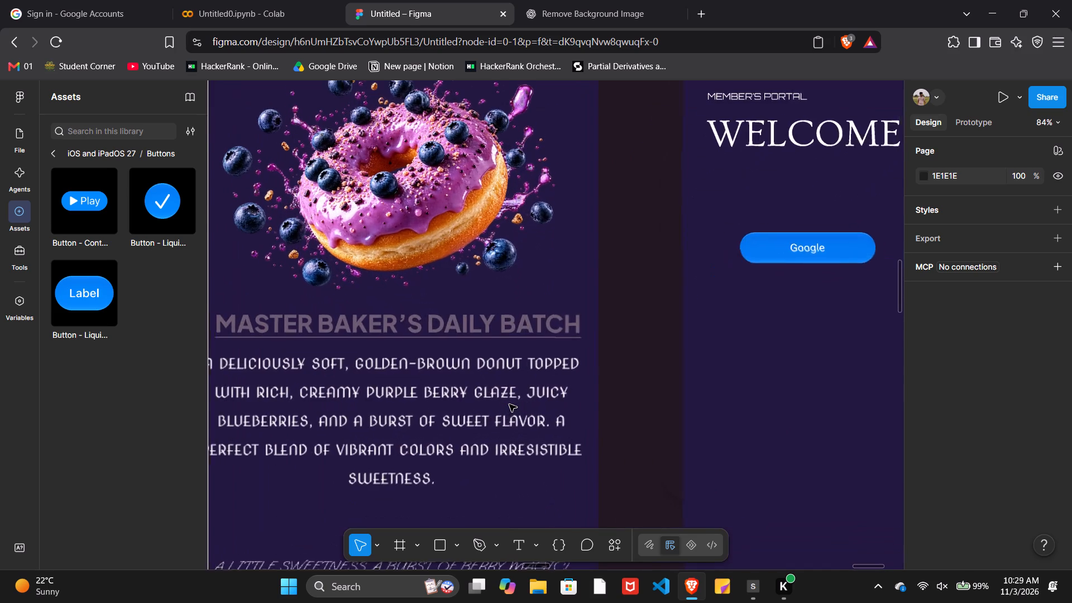
scroll(509, 404, "right", 1)
scroll(509, 404, "down", 1)
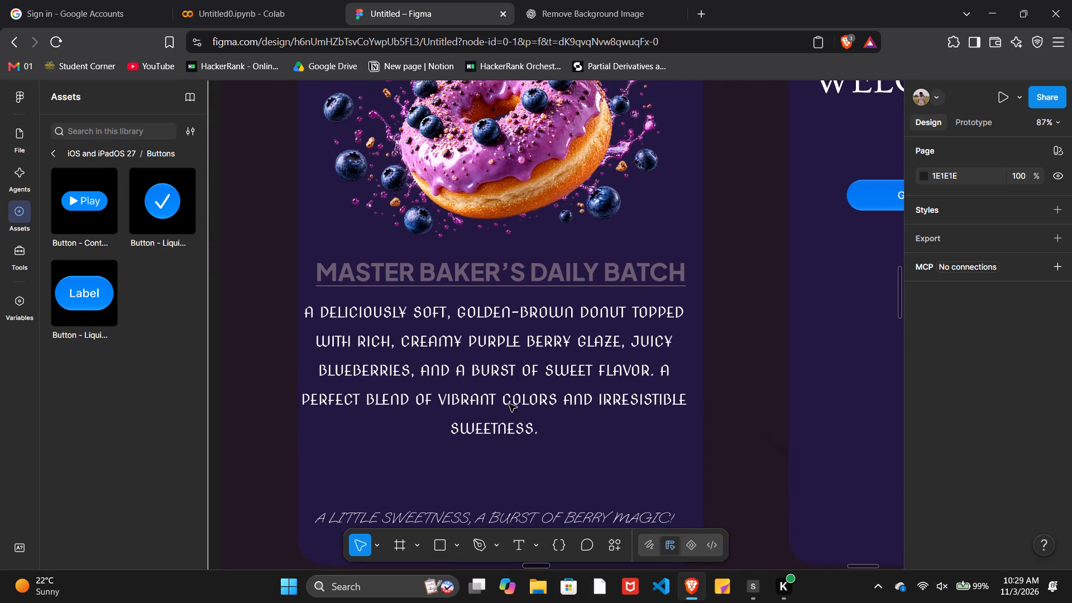
left_click(509, 404)
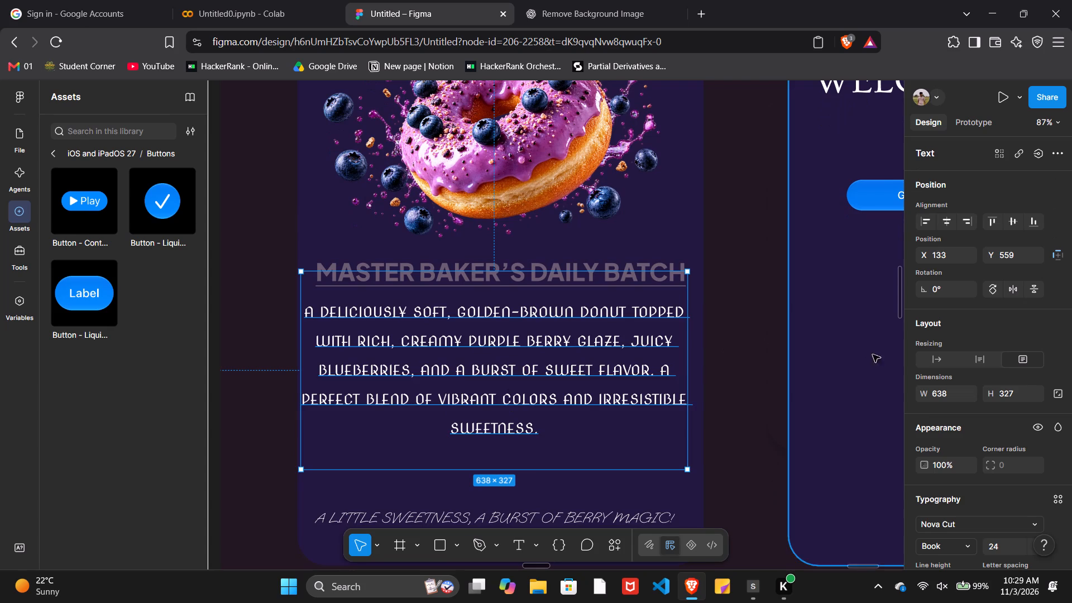
scroll(954, 456, "down", 2)
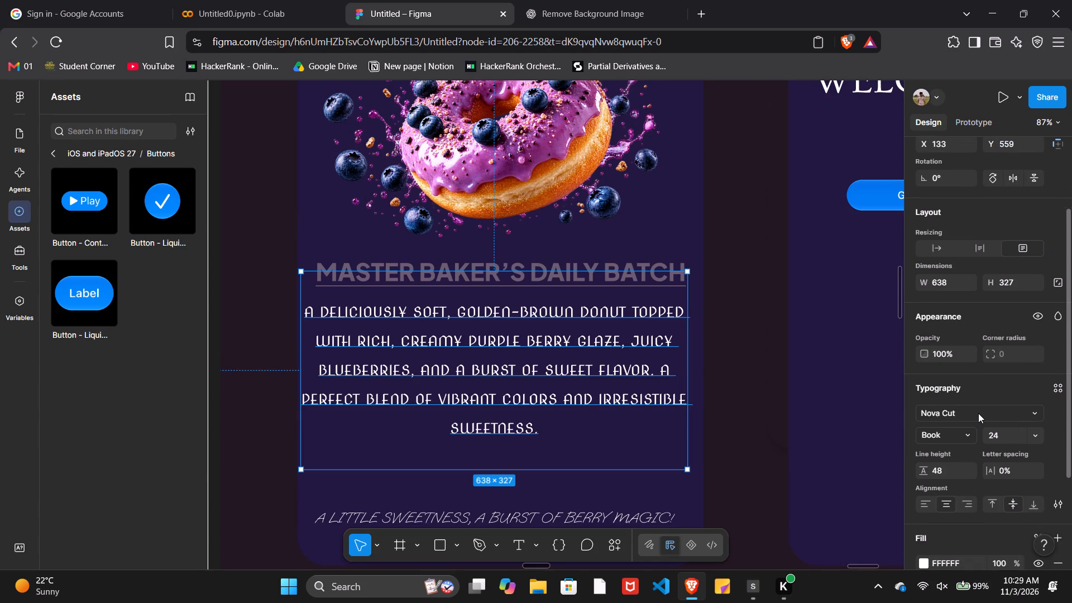
left_click(978, 413)
scroll(818, 492, "down", 4)
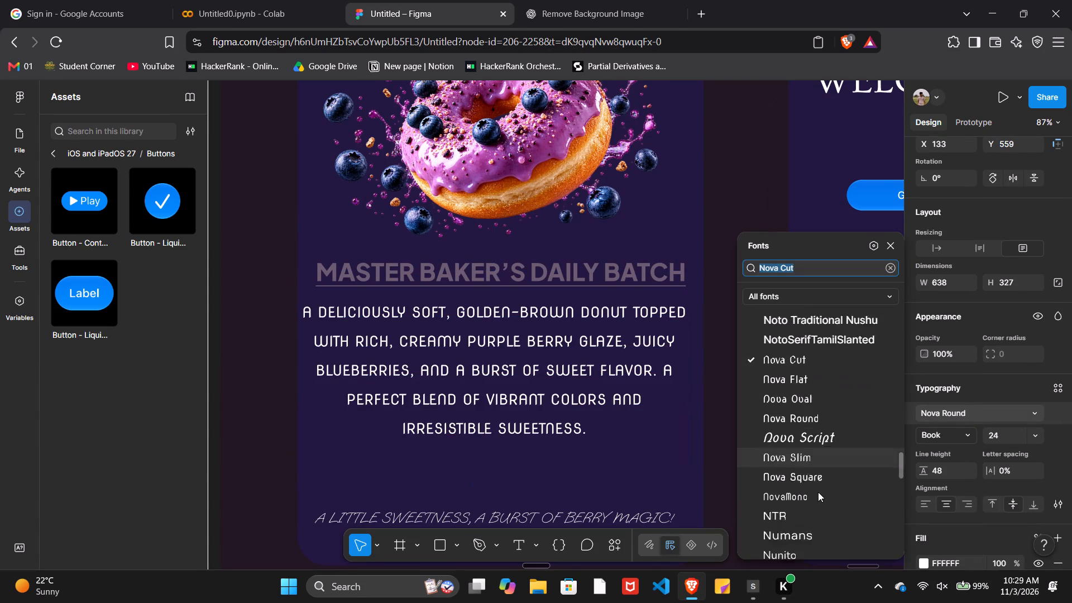
scroll(818, 492, "down", 4)
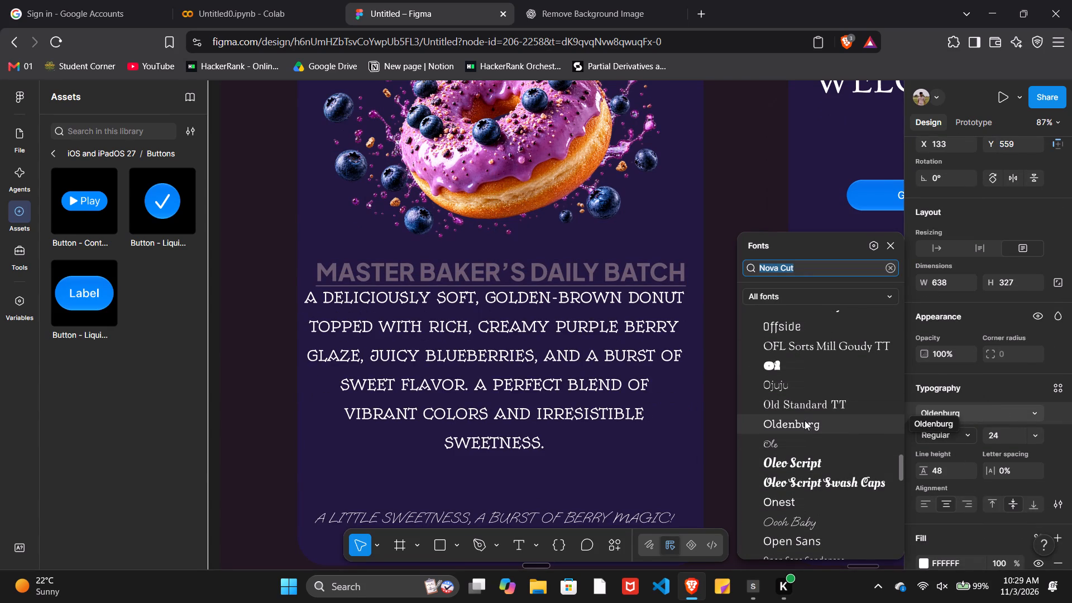
scroll(805, 420, "down", 8)
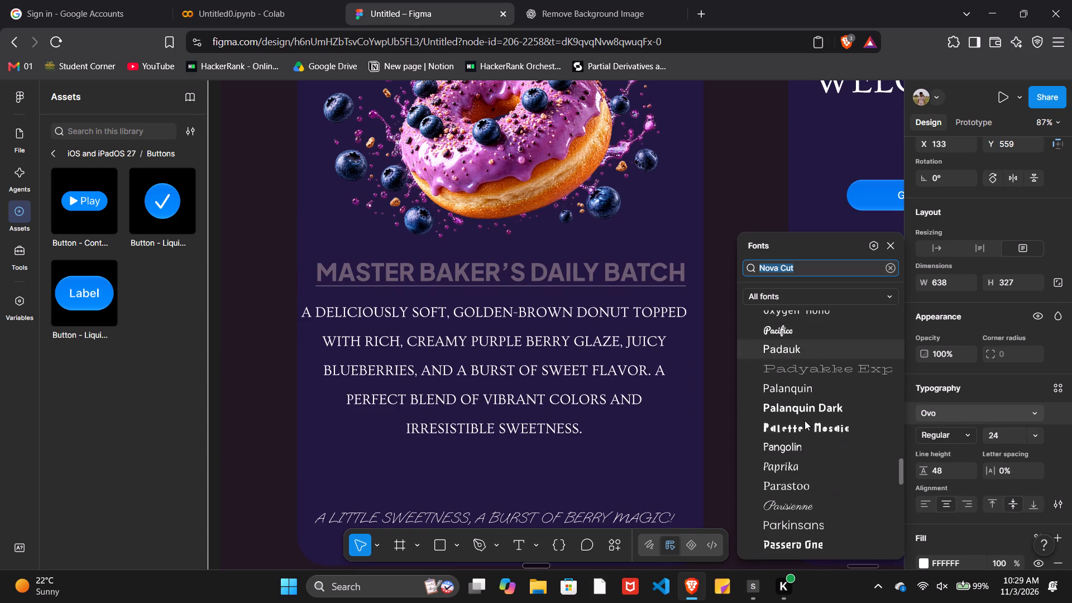
scroll(805, 420, "down", 1)
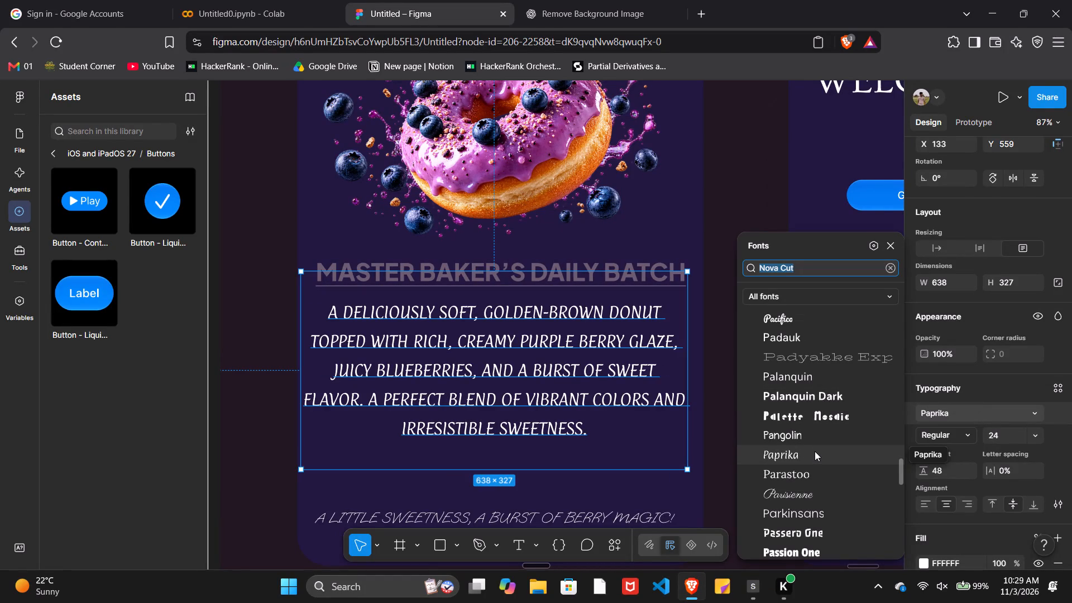
scroll(815, 451, "down", 1)
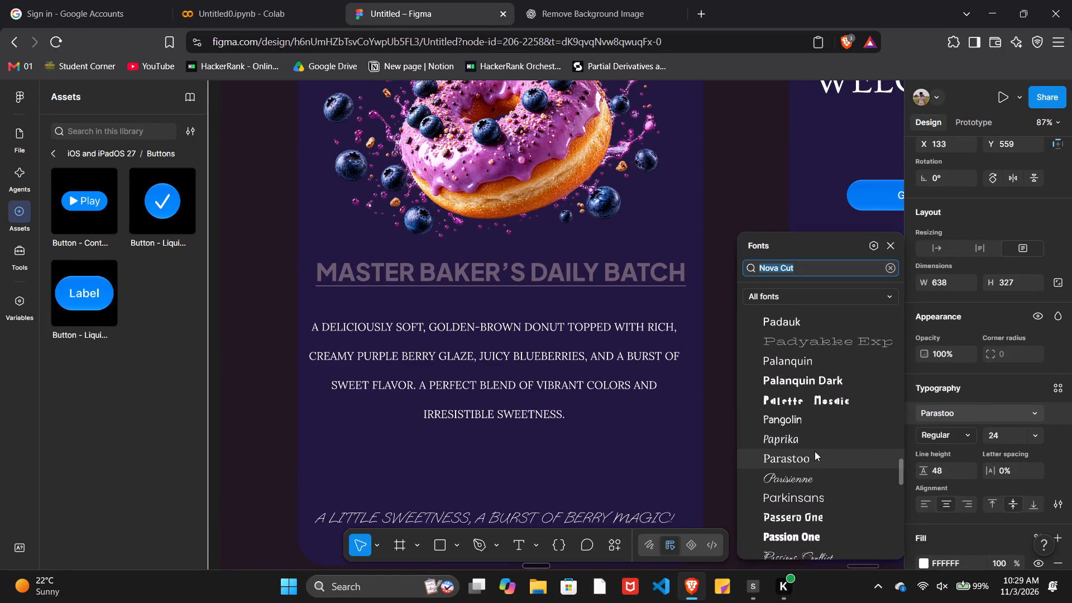
left_click(815, 451)
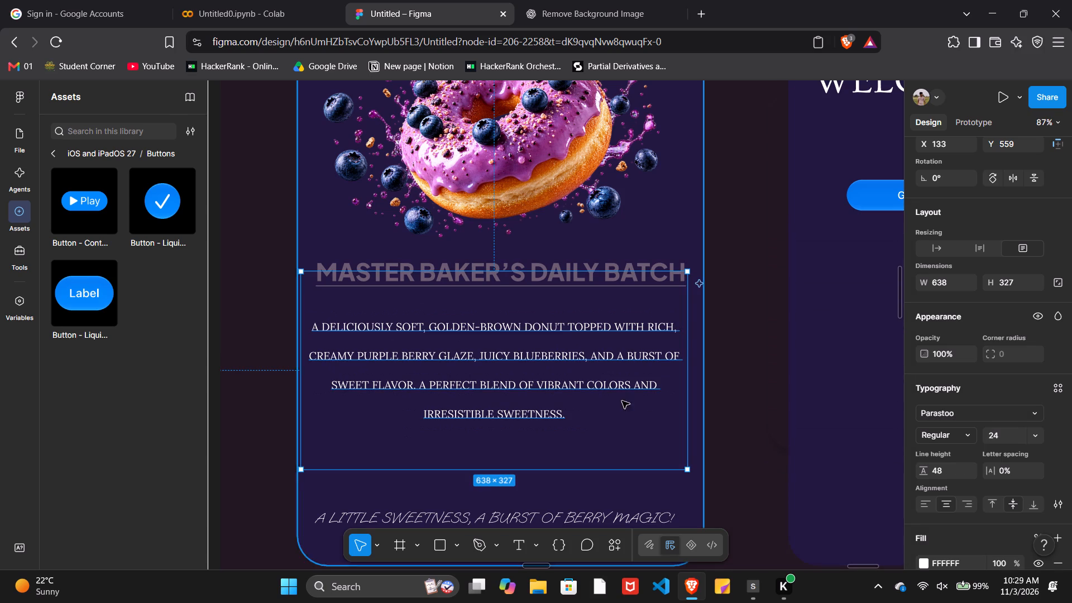
Set the whole donut description paragraph's font size to 40.
triple_click(609, 393)
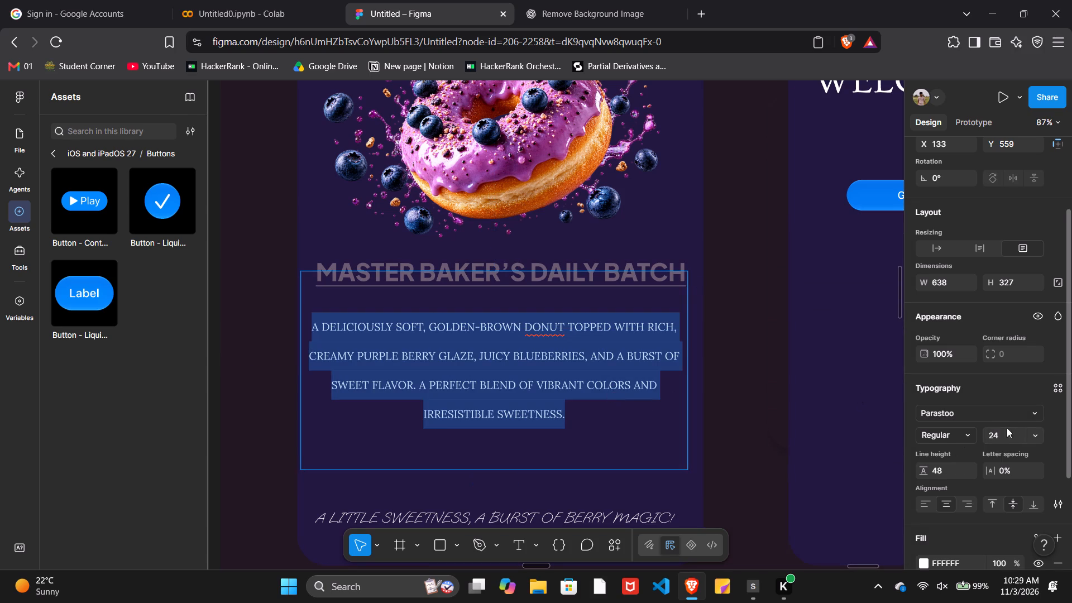
left_click(1036, 438)
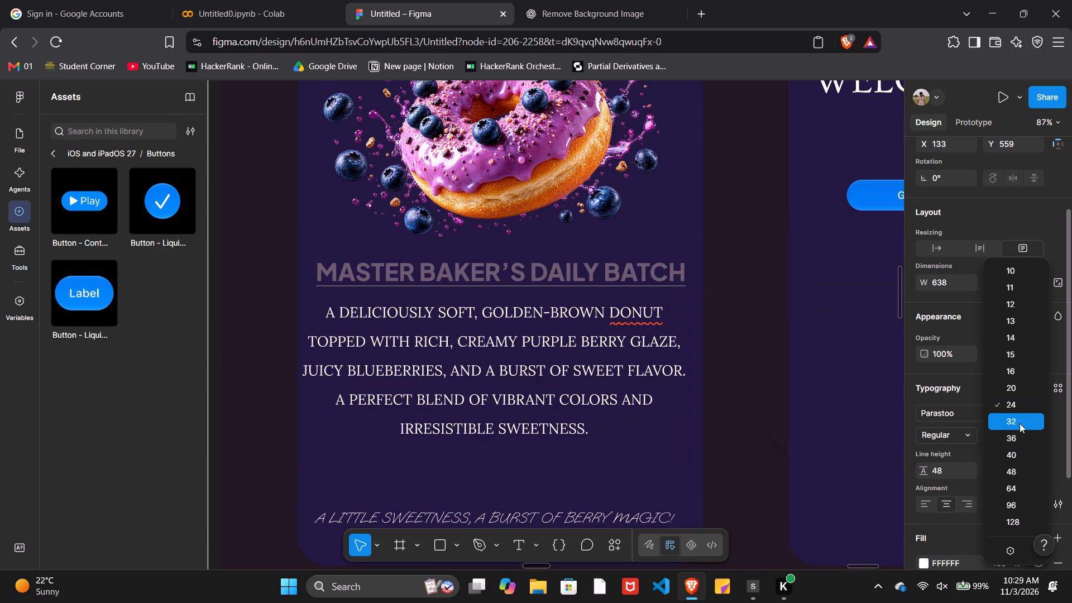
left_click(1019, 454)
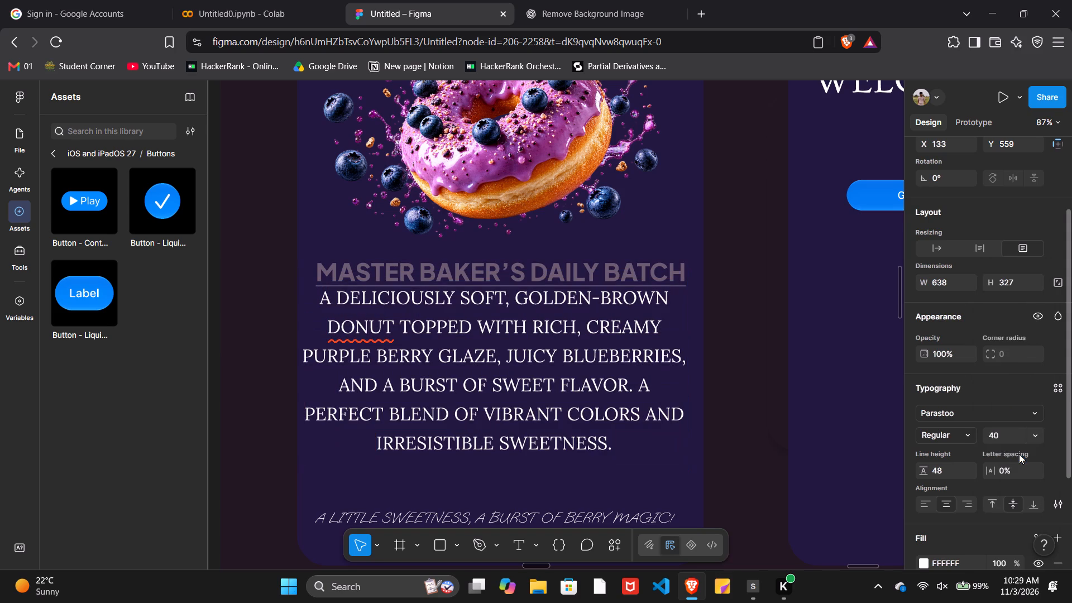
left_click(721, 427)
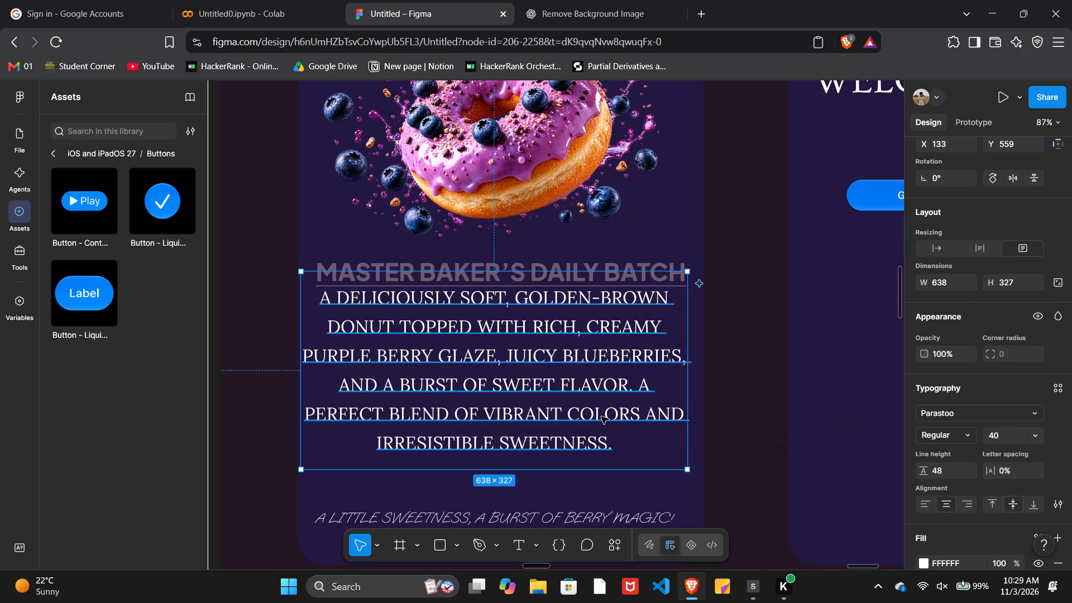
Move the donut description paragraph slightly down and right, to about X 145, Y 575, below its underlined heading.
left_click(601, 417)
left_click_drag(601, 417, 611, 446)
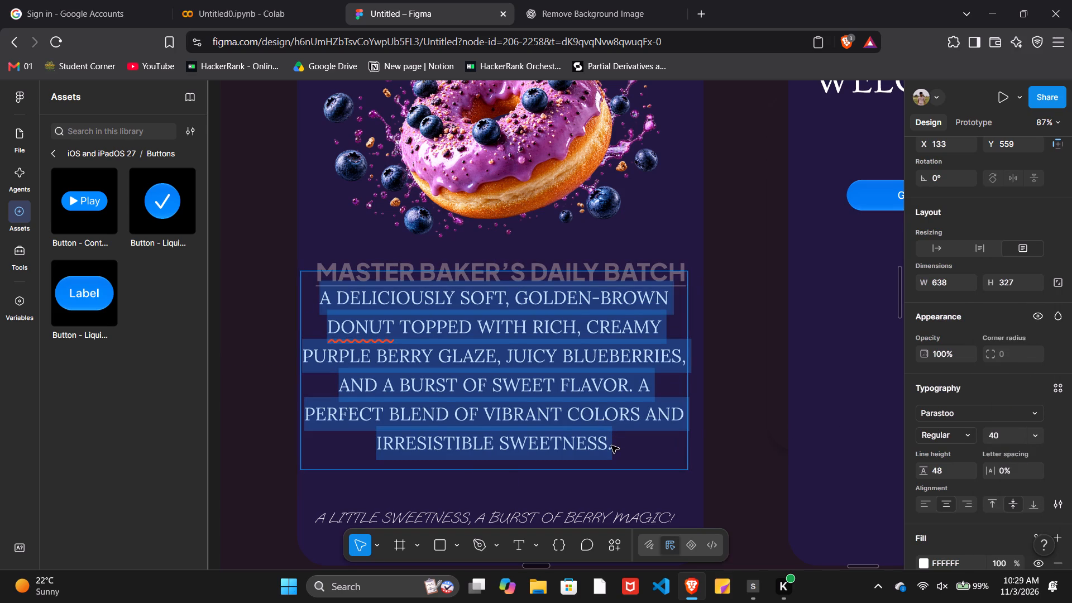
left_click_drag(611, 446, 615, 447)
left_click(759, 399)
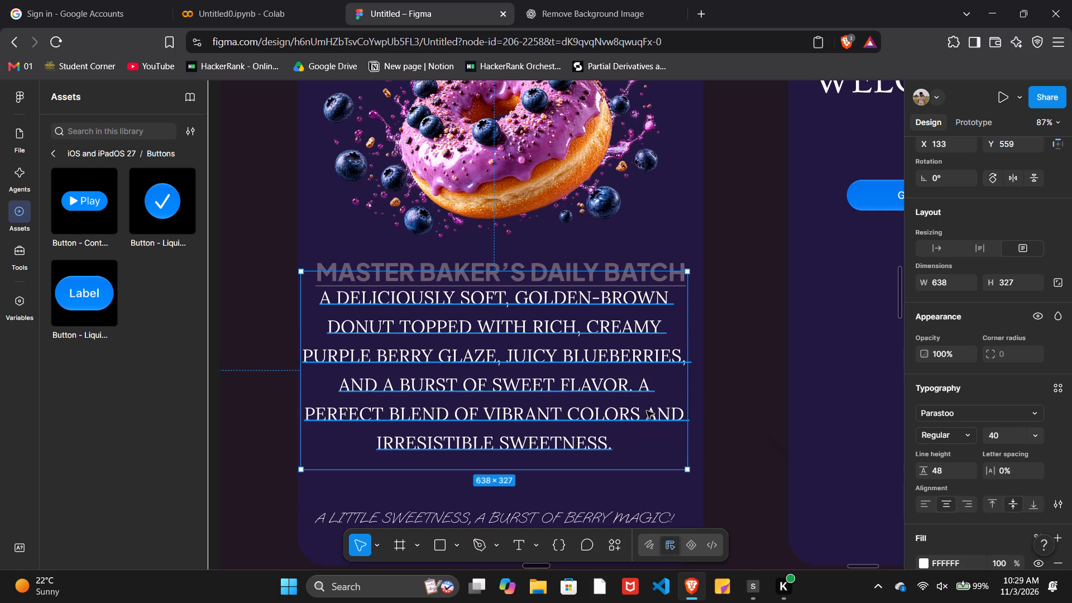
left_click_drag(634, 419, 640, 430)
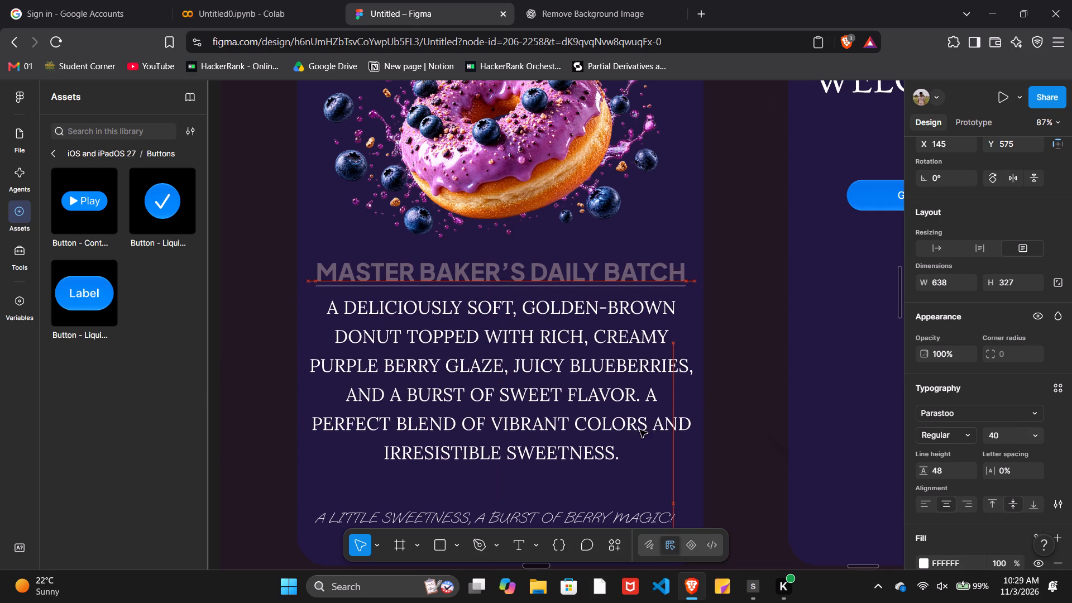
left_click_drag(640, 430, 638, 430)
left_click(752, 419)
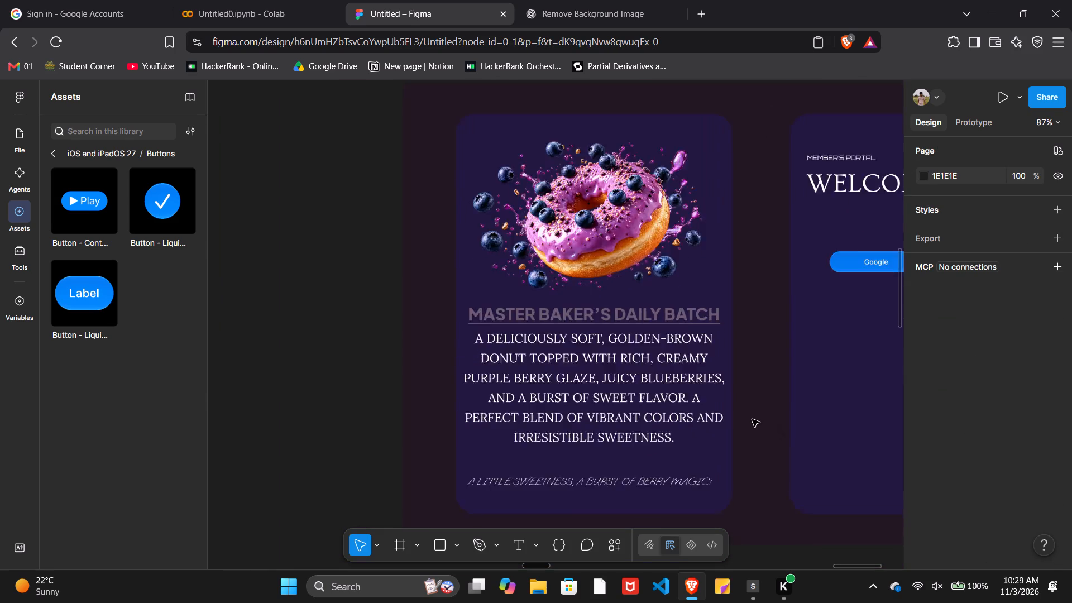
Nudge the Member's Portal background rectangle left to about X 935, keeping Y at 73.
scroll(752, 419, "left", 2)
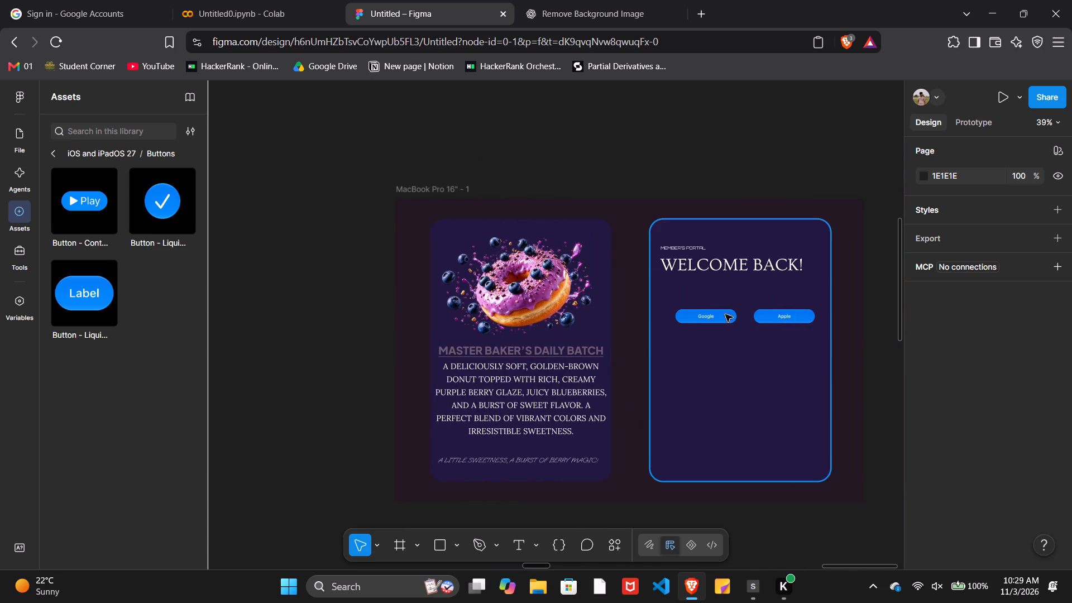
left_click(867, 401)
scroll(867, 401, "left", 1)
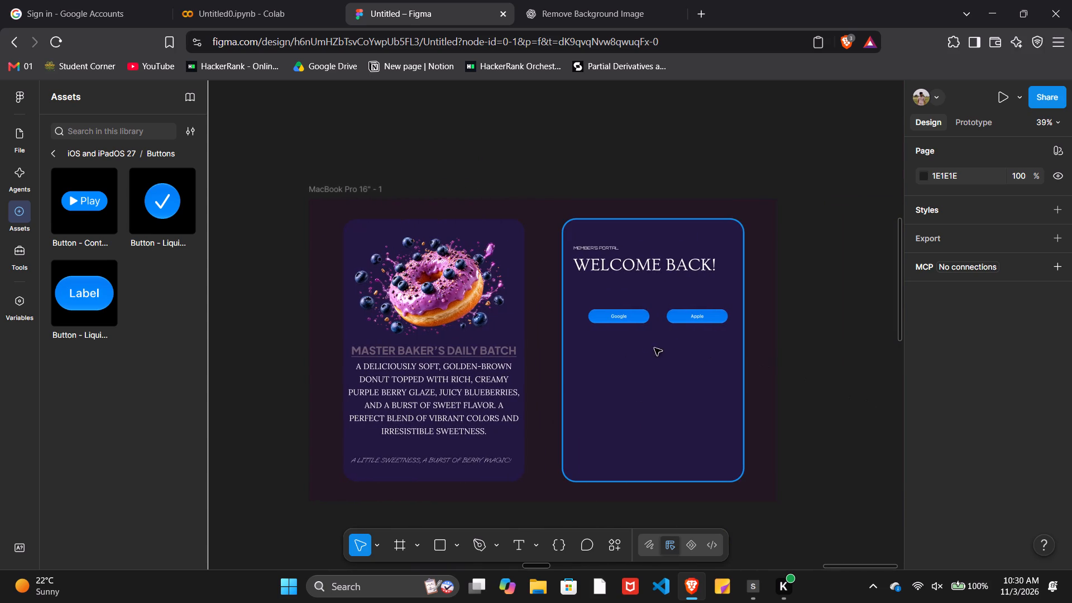
left_click(577, 328)
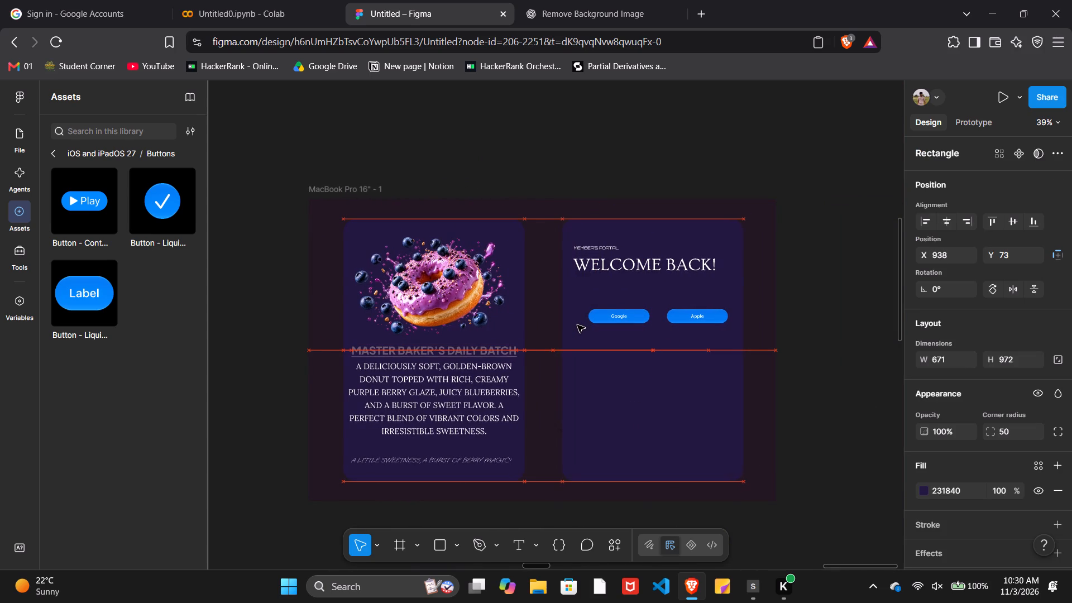
left_click(548, 323)
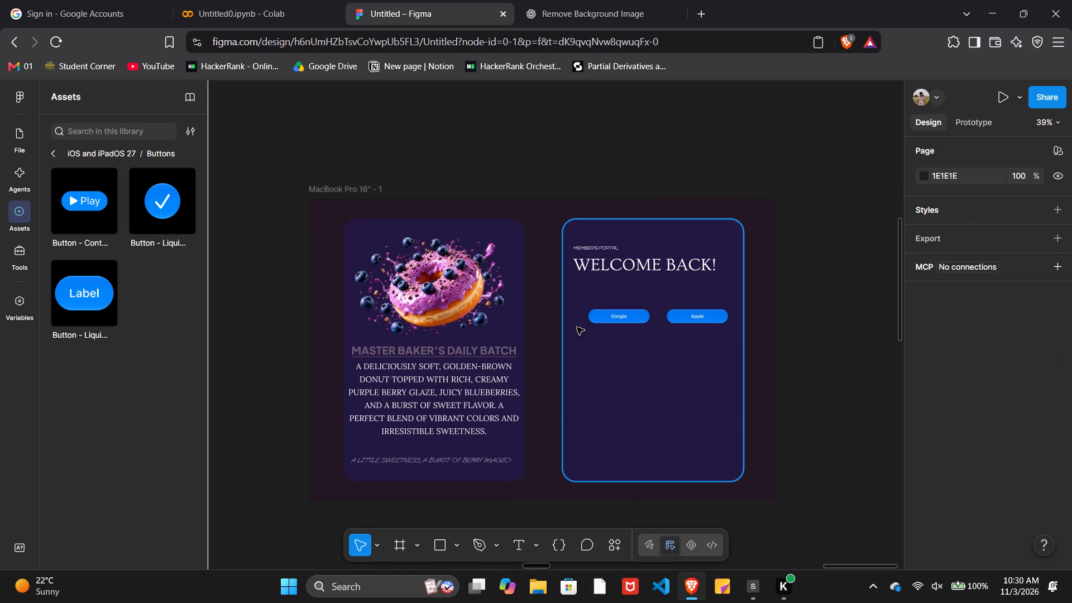
left_click(577, 327)
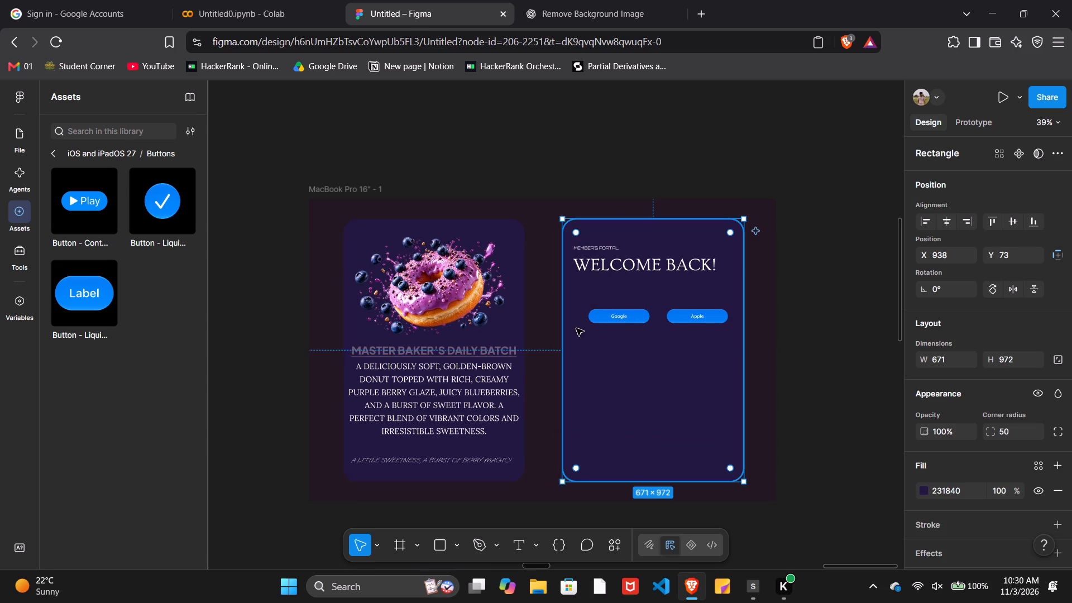
left_click_drag(603, 320, 579, 314)
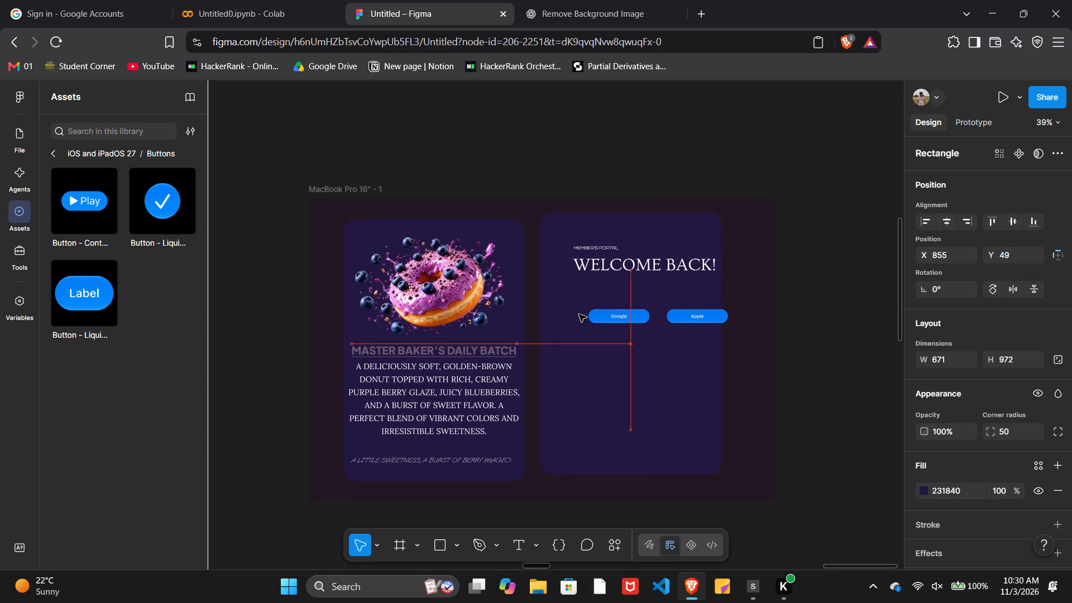
left_click_drag(579, 314, 602, 315)
Shift the Google and Apple buttons slightly left inside the Member's Portal card.
left_click(602, 315)
left_click_drag(602, 315, 591, 314)
left_click(608, 388)
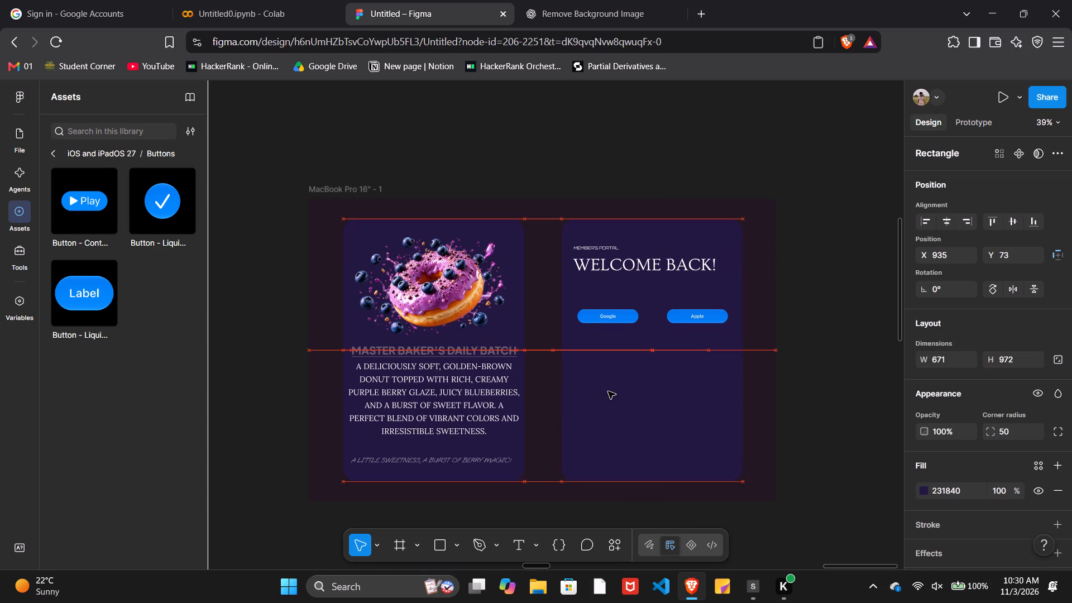
left_click(676, 319)
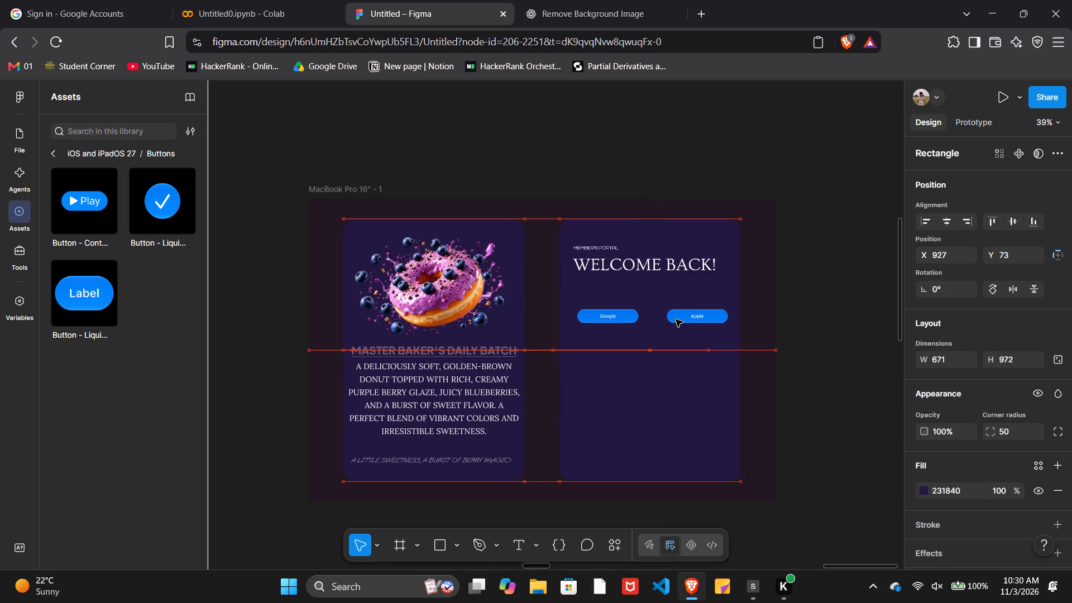
left_click(676, 319)
left_click_drag(676, 319, 676, 318)
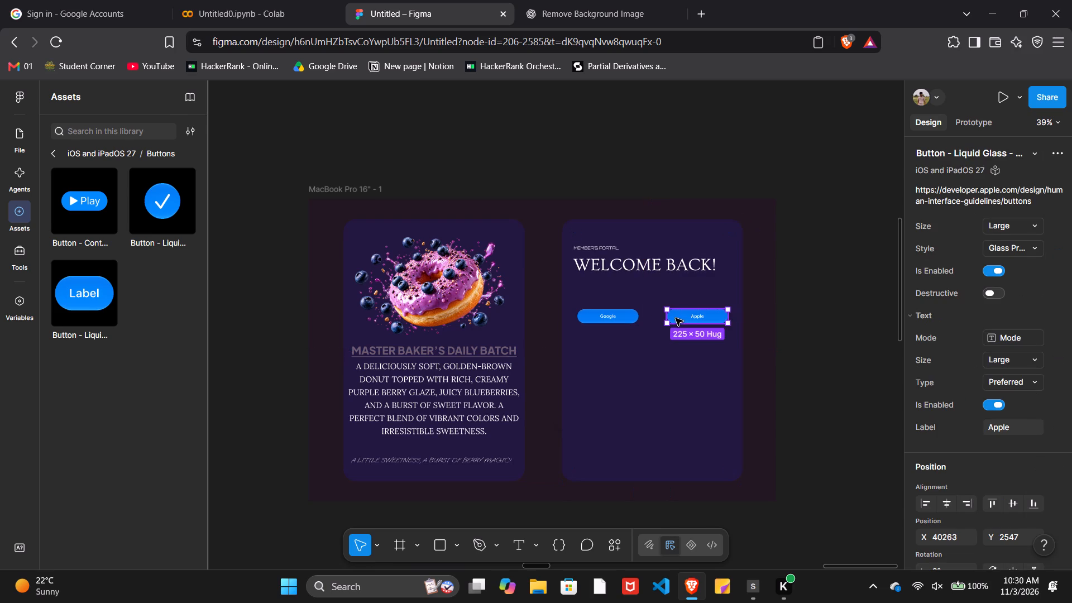
left_click_drag(676, 318, 671, 318)
left_click(849, 376)
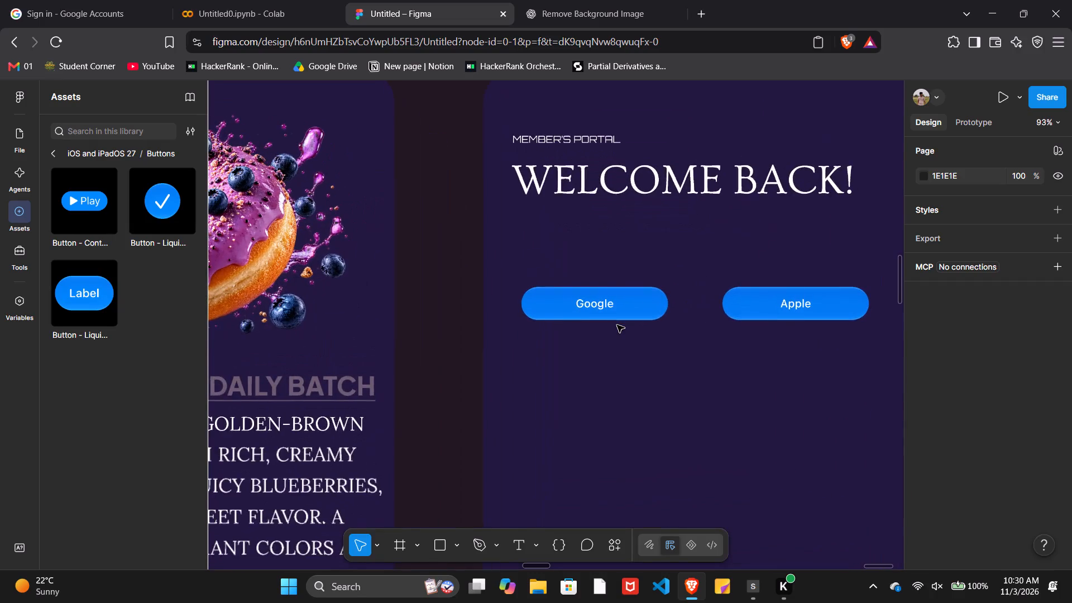
Search the web in a new tab for "google logo png" and copy the vecteezy Google G logo image.
scroll(617, 325, "left", 1)
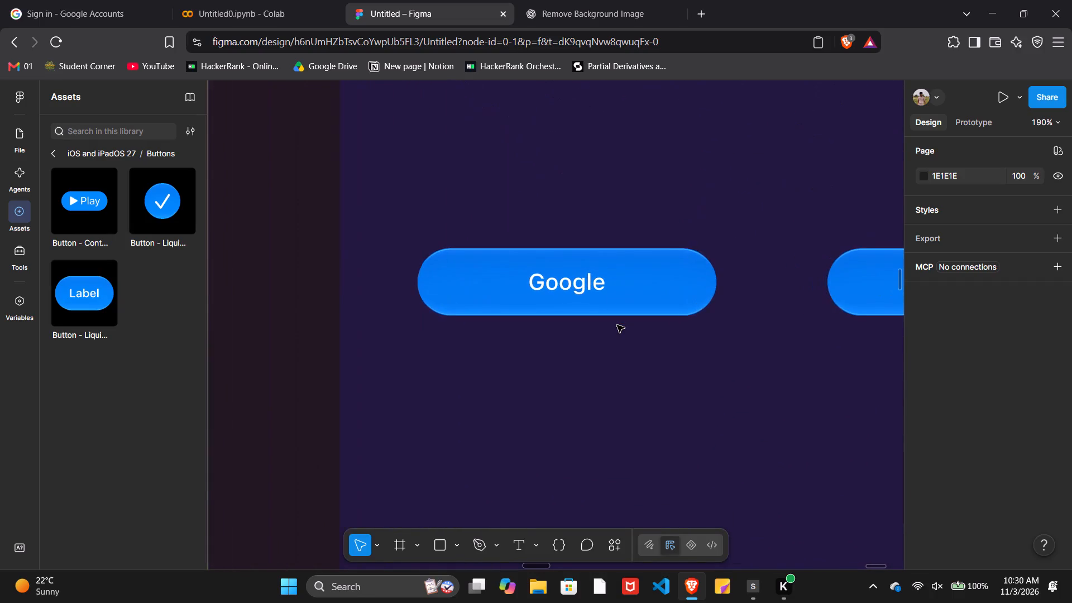
left_click(695, 8)
type("go")
type("ogle logo p")
type("ng")
key("Return")
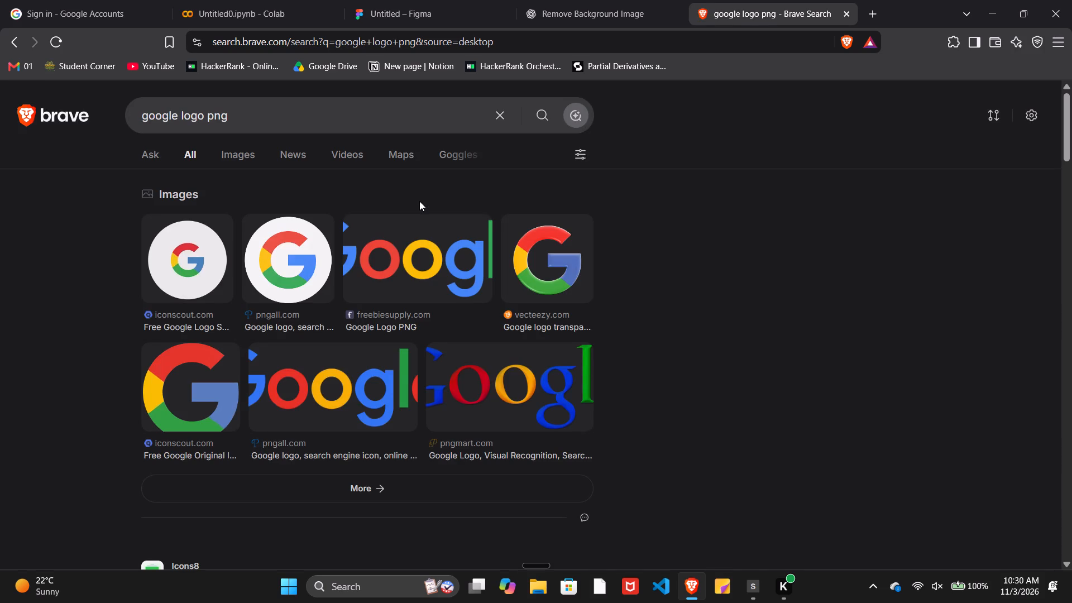
right_click(556, 270)
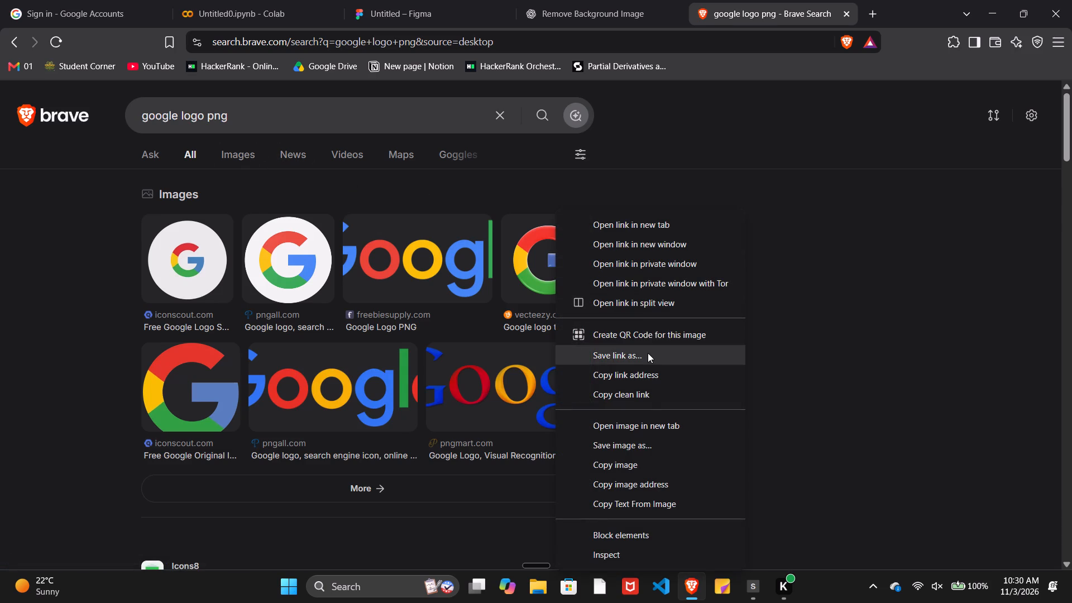
left_click(649, 465)
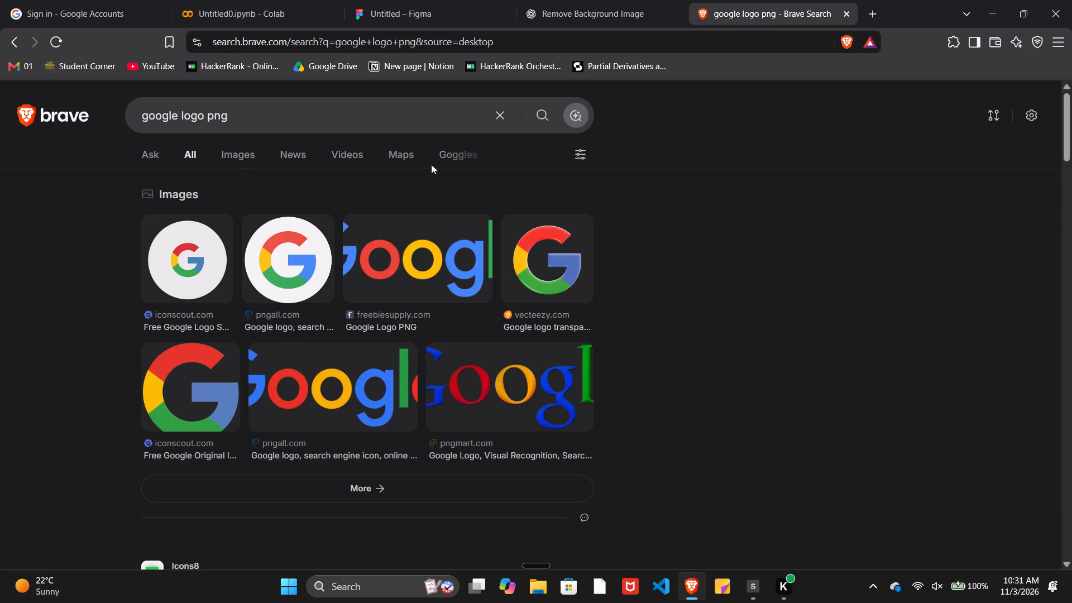
Change the web search to "apple logo png" and run it.
left_click(176, 120)
key("shift+Home")
key("shift+Home")
key("shift+Home")
key("shift+Home")
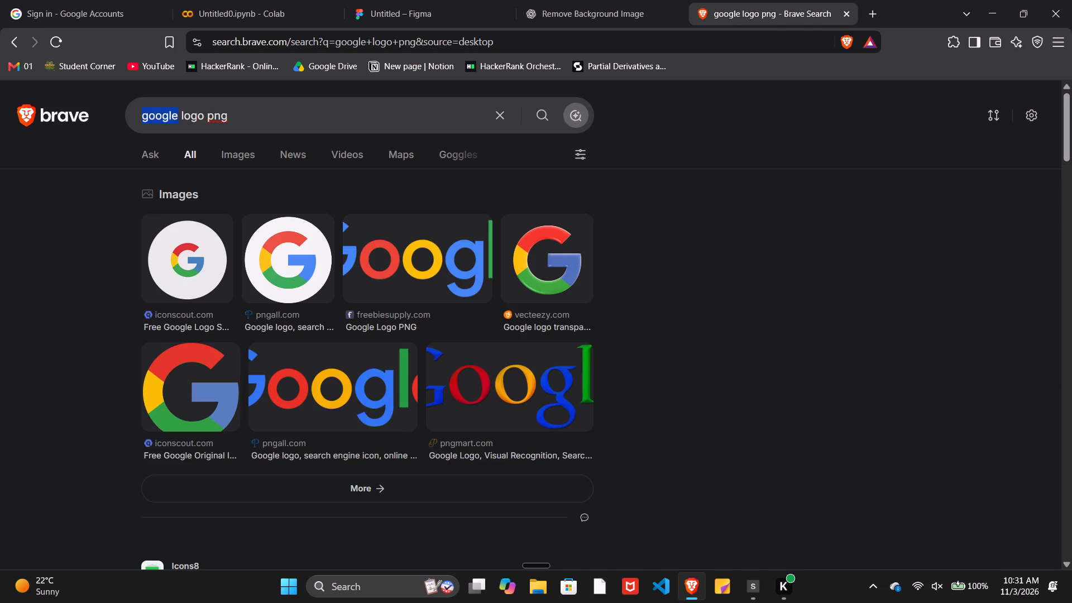
key("BackSpace")
type("apple")
key("Return")
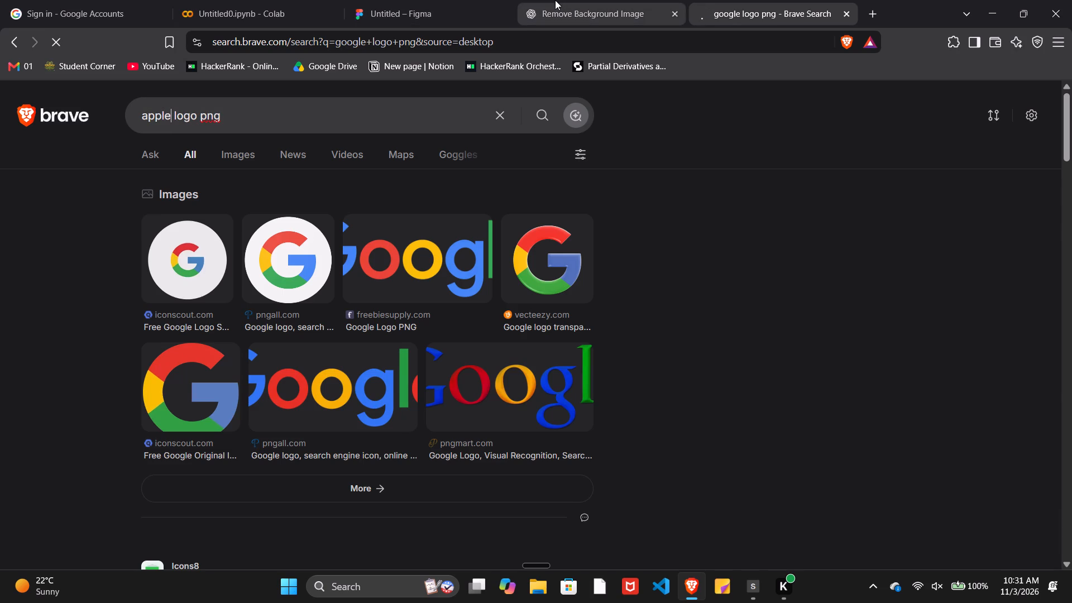
Switch back to the Figma design, paste the copied Google logo and shrink it to about 55 × 55.
left_click(432, 0)
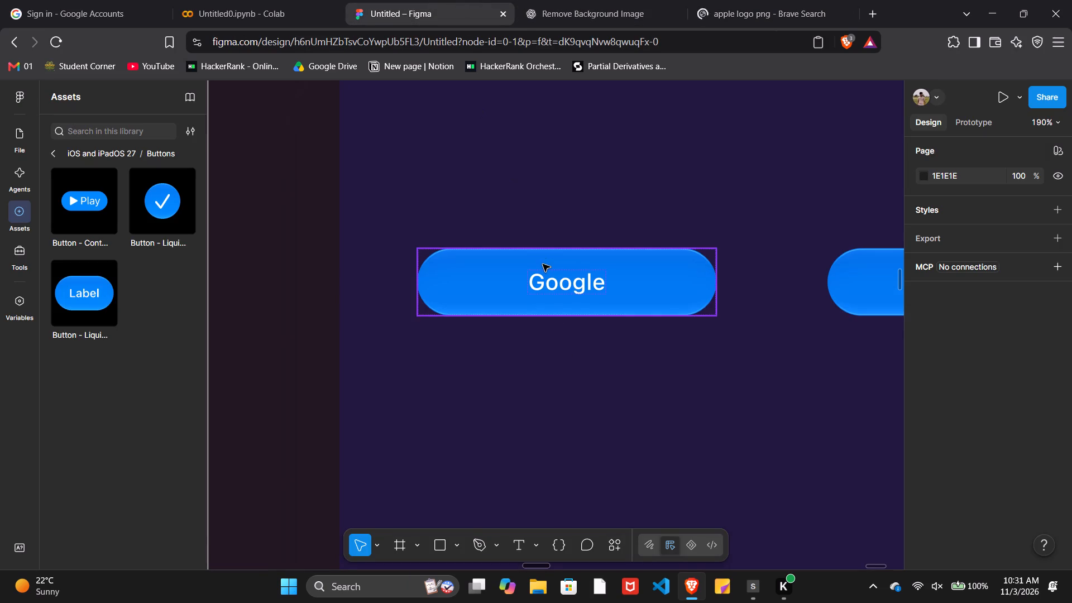
key("ctrl+v")
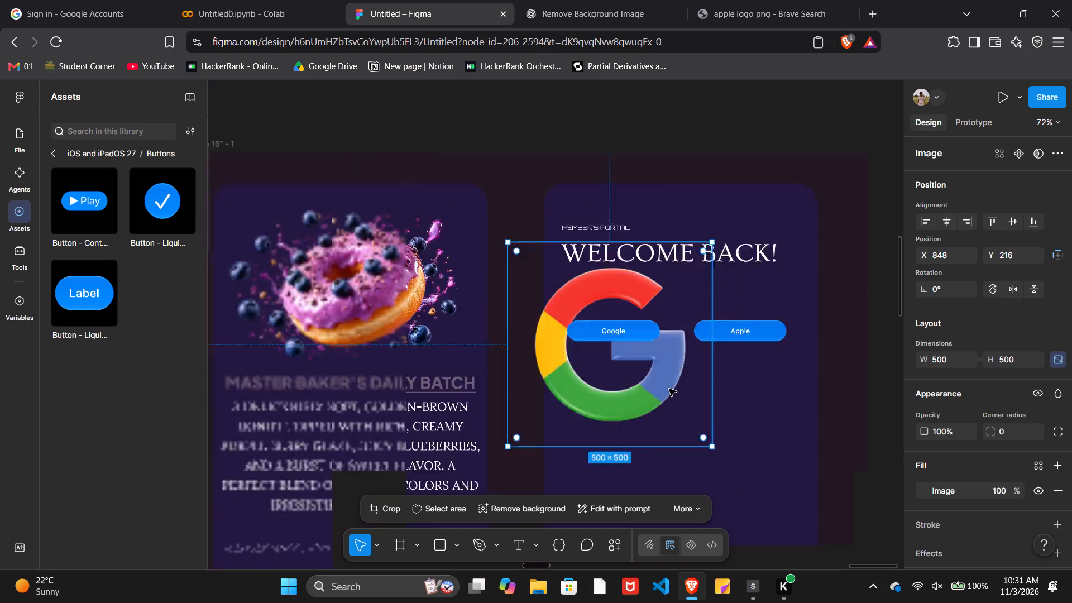
left_click(638, 386)
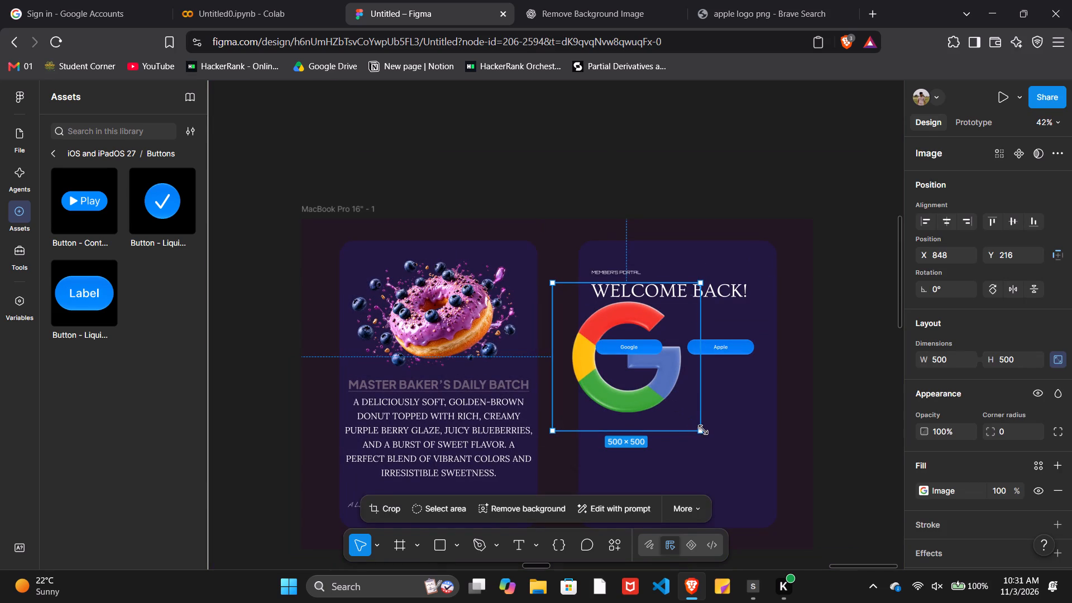
left_click_drag(702, 432, 564, 296)
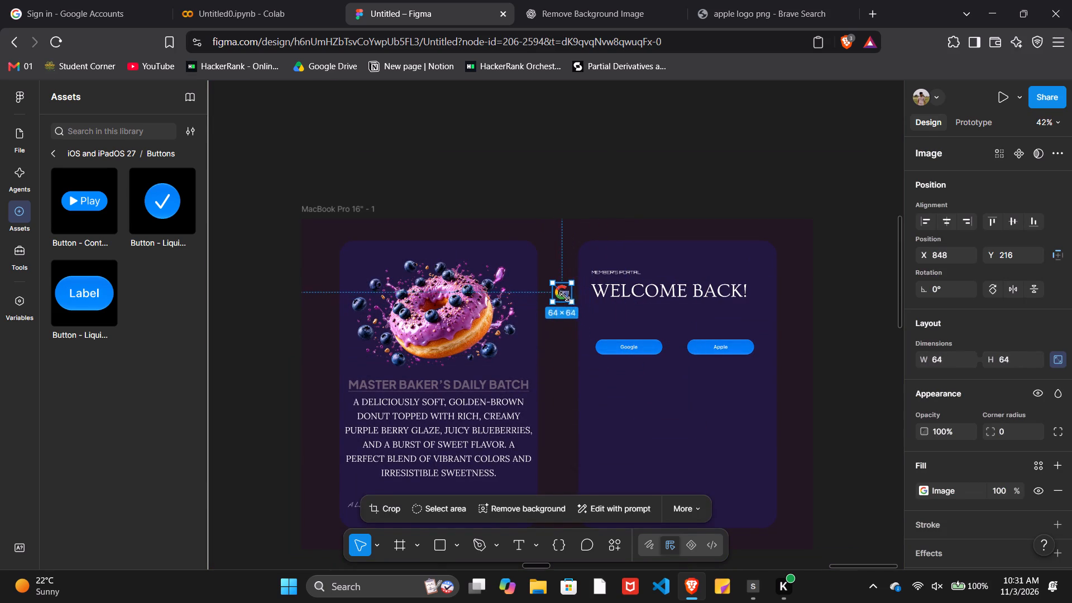
left_click_drag(564, 296, 567, 288)
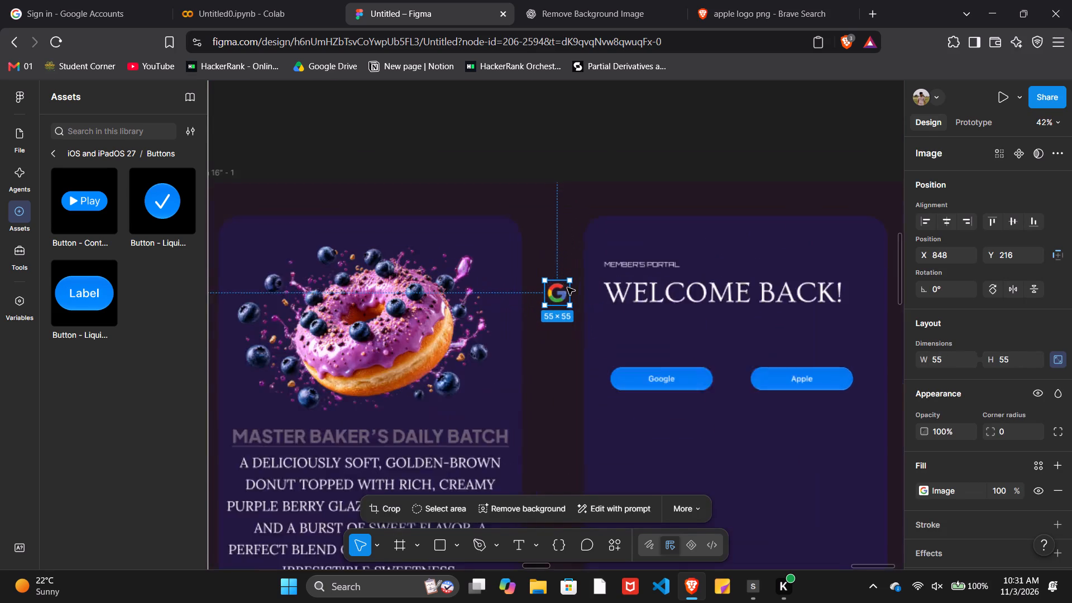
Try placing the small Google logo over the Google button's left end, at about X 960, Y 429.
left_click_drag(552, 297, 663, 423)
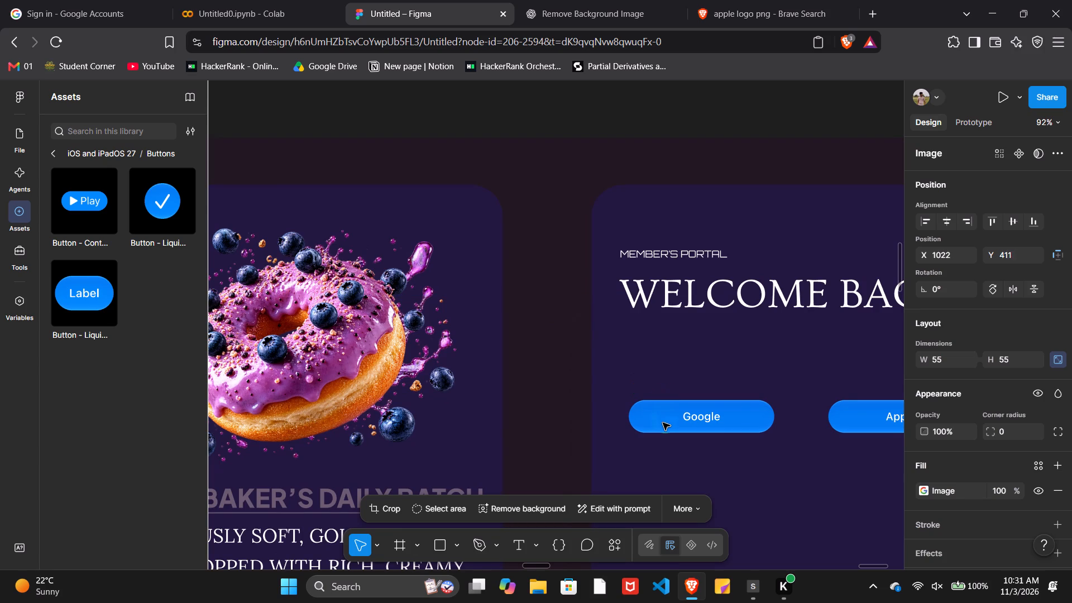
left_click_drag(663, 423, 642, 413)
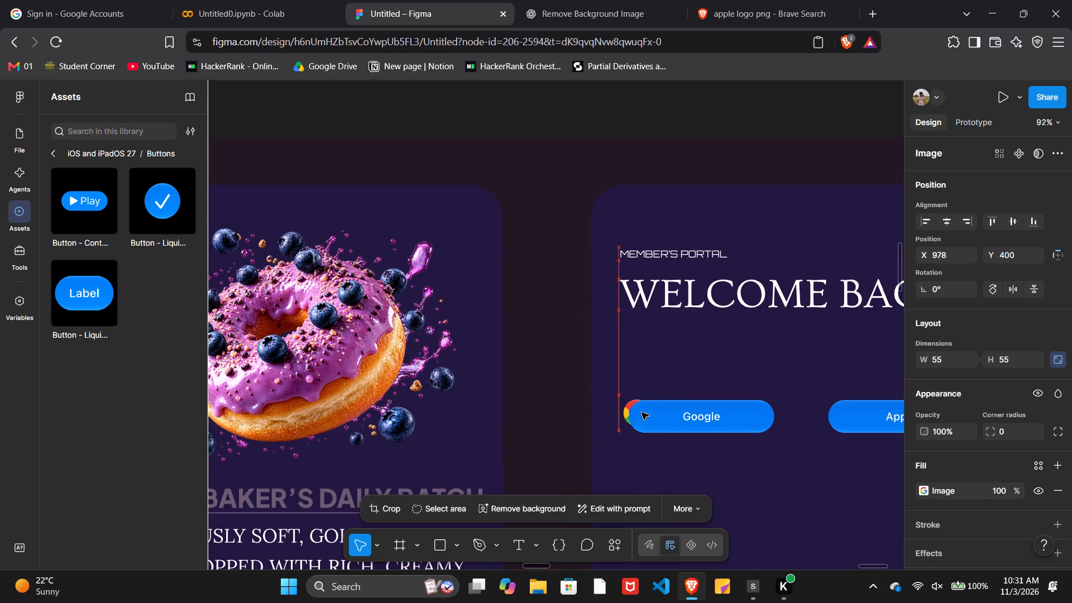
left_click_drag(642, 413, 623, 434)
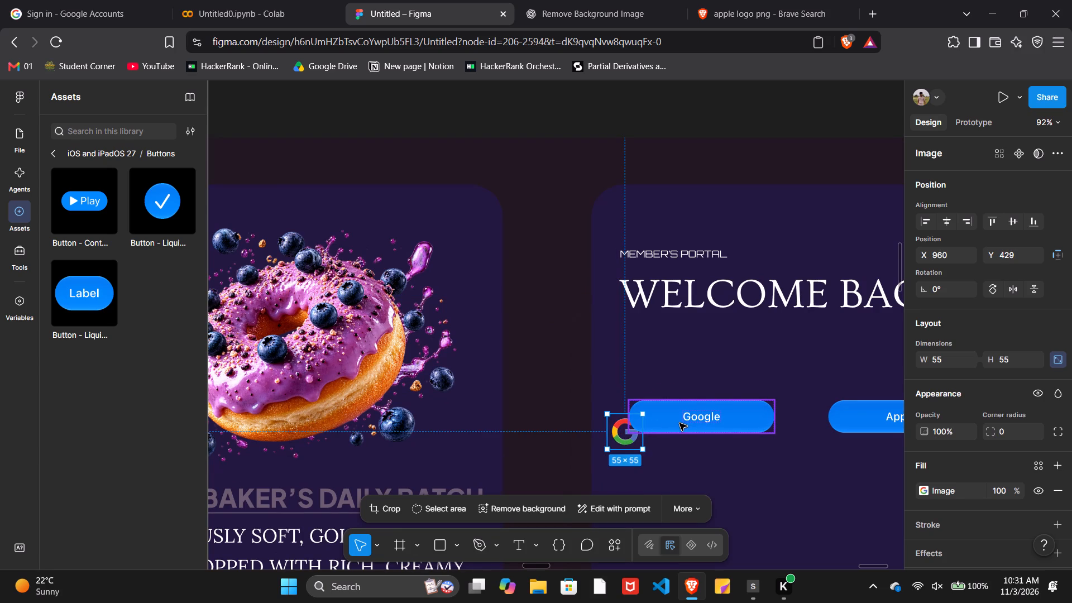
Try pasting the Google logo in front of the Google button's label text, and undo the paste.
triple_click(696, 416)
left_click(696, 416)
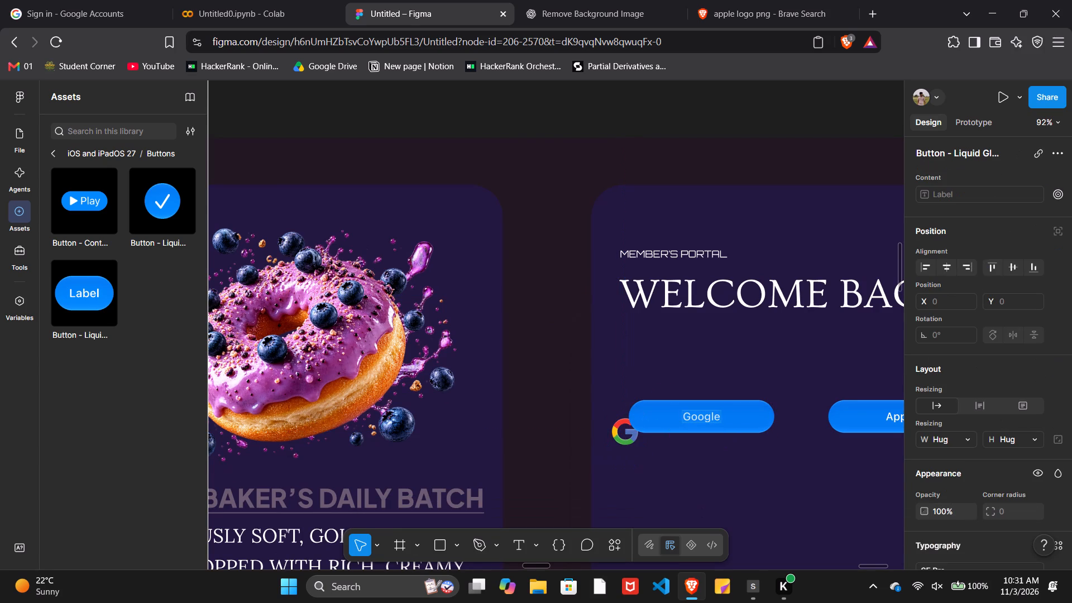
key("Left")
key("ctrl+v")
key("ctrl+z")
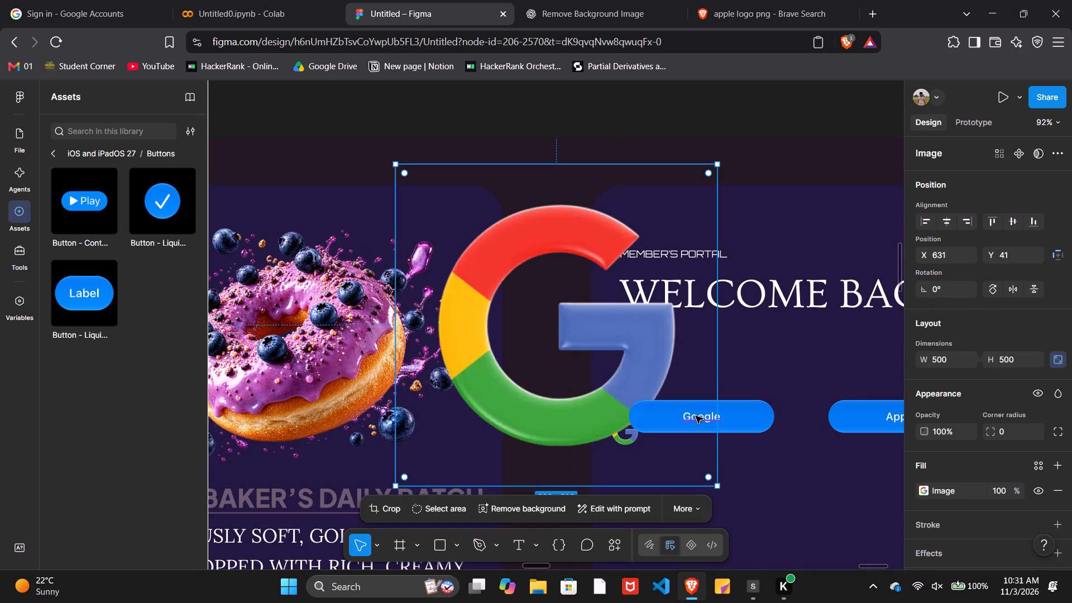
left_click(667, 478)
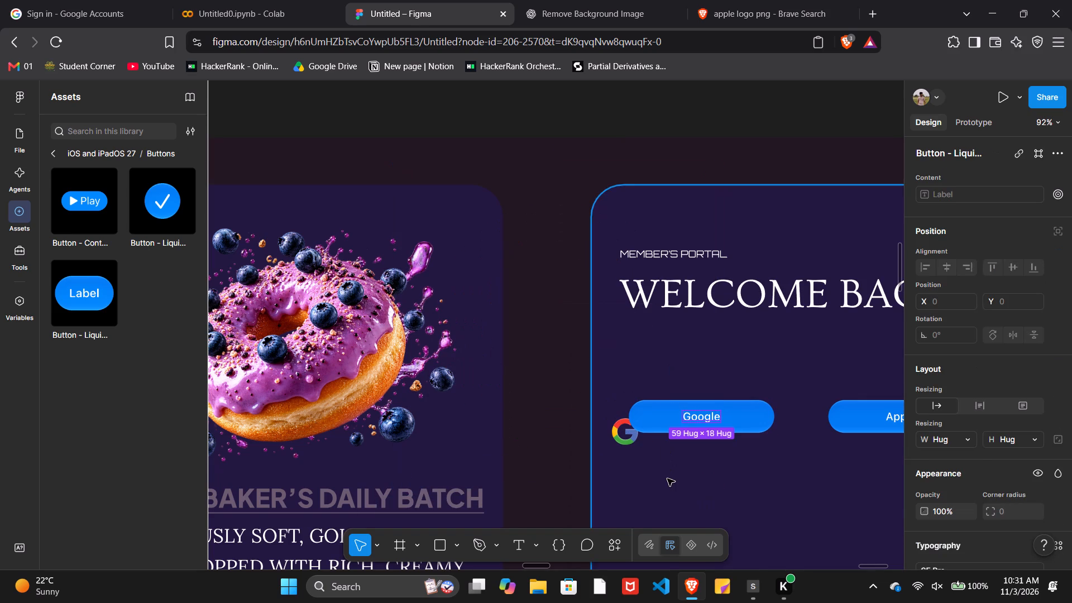
Bring the small Google logo image to the front.
left_click(630, 438)
right_click(630, 438)
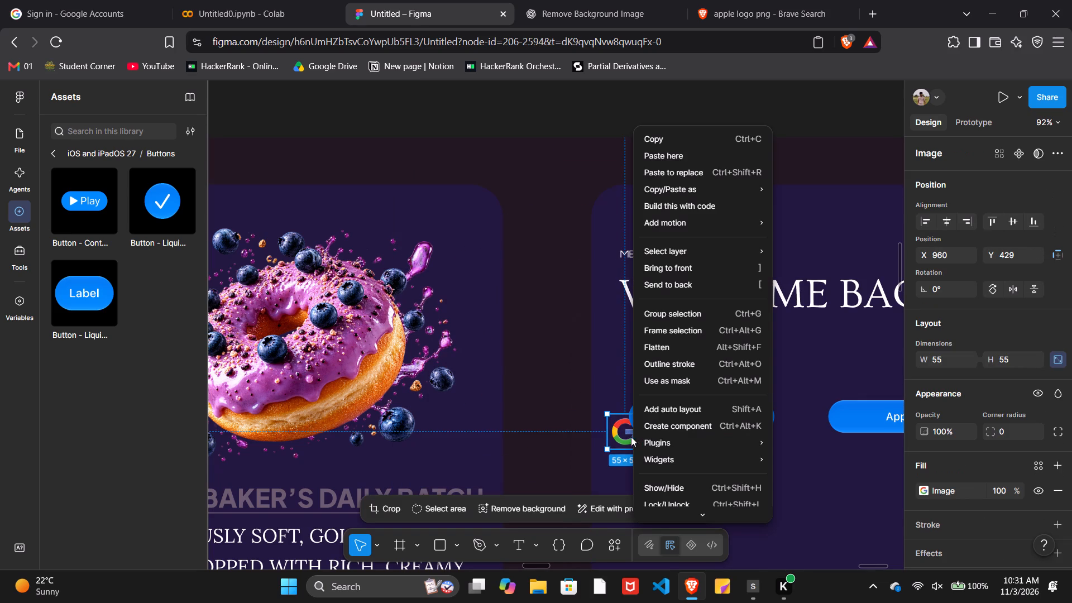
left_click(755, 265)
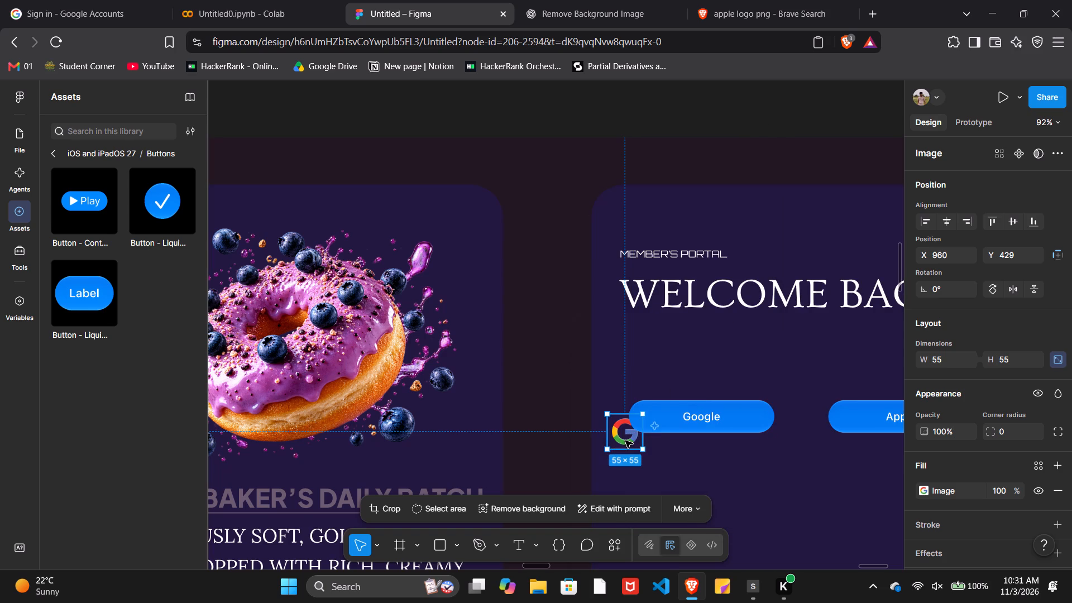
Move the Google logo off the Google button to the card's left edge, at about X 907, Y 341.
left_click_drag(625, 441, 659, 428)
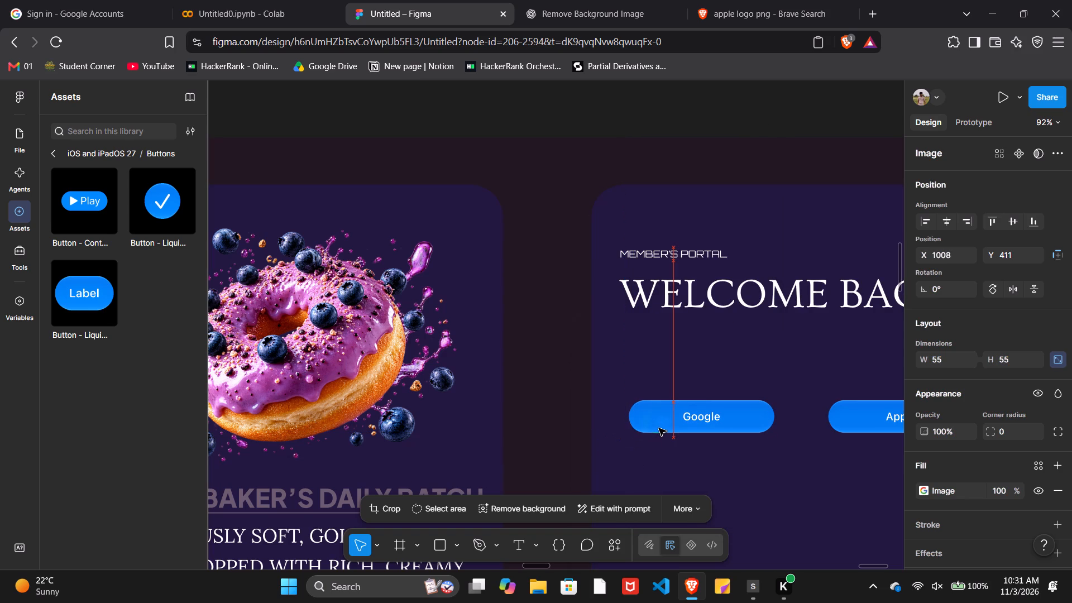
left_click_drag(659, 428, 647, 369)
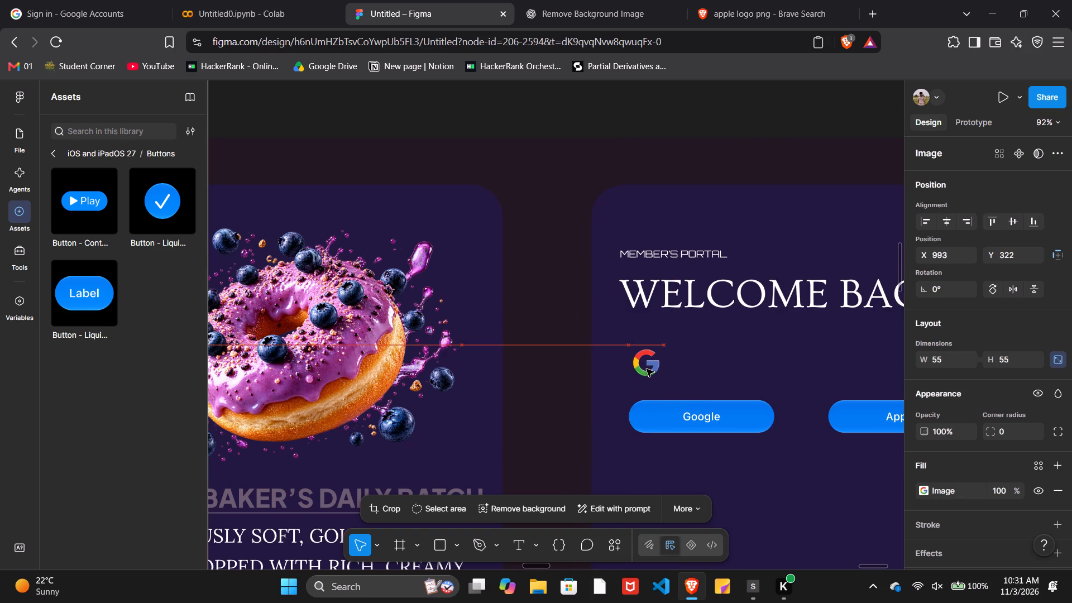
left_click_drag(647, 369, 594, 384)
Move the Google logo layer out of the MacBook Pro 16" - 1 frame to the top of the layer order, above both button layers.
left_click(18, 131)
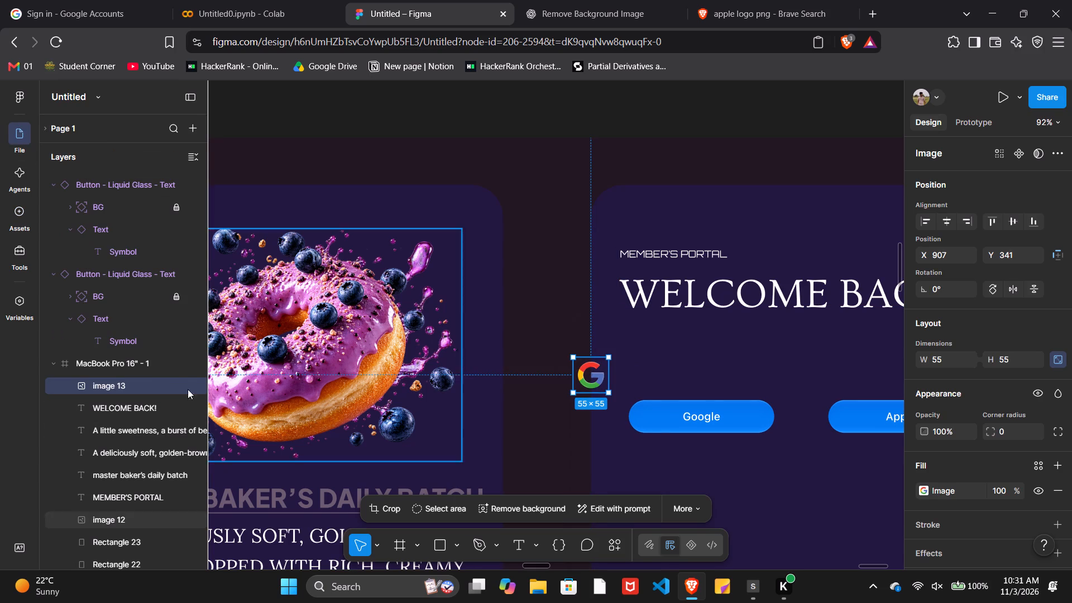
left_click_drag(154, 384, 161, 486)
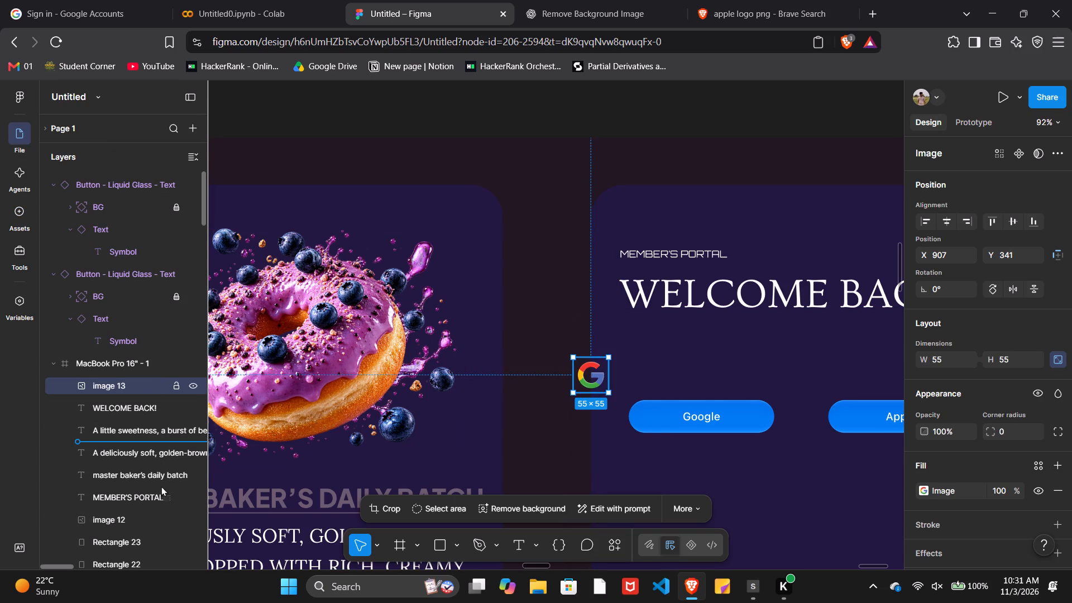
left_click_drag(161, 486, 171, 434)
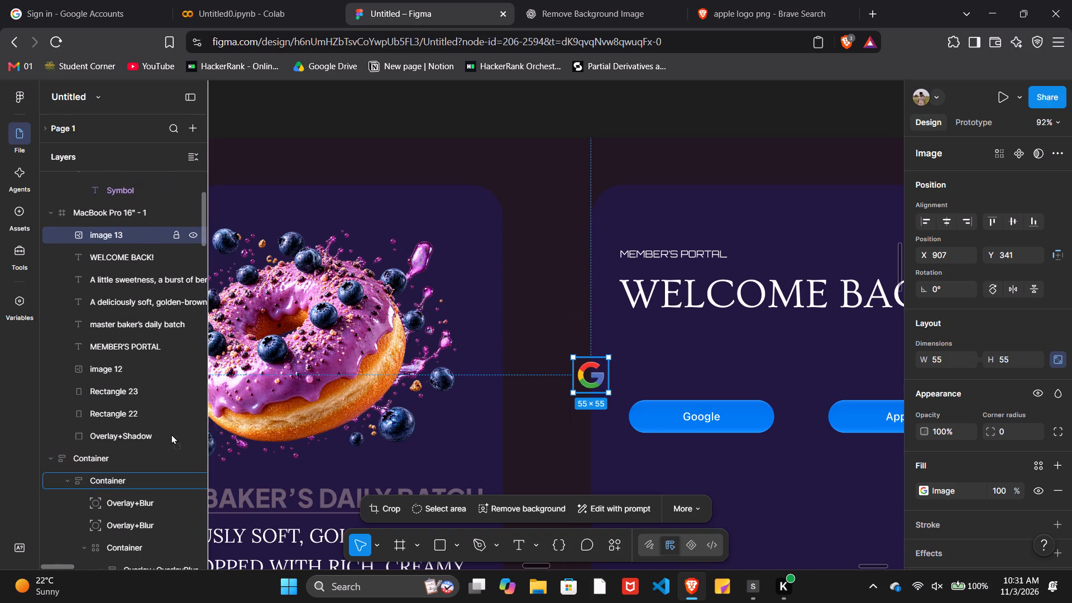
left_click_drag(171, 434, 122, 319)
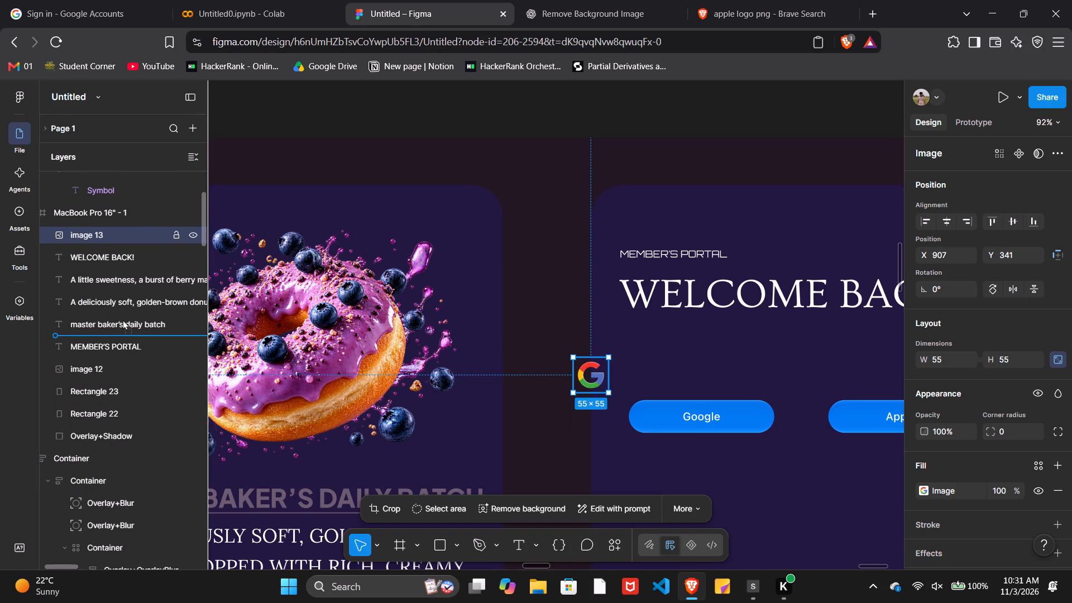
left_click_drag(122, 319, 125, 280)
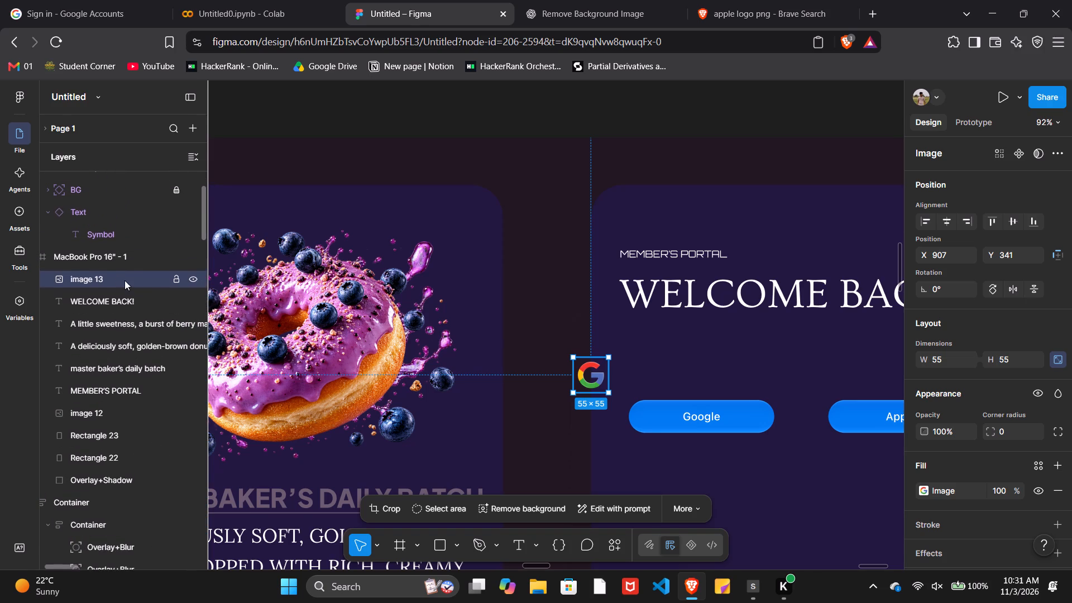
left_click(691, 421)
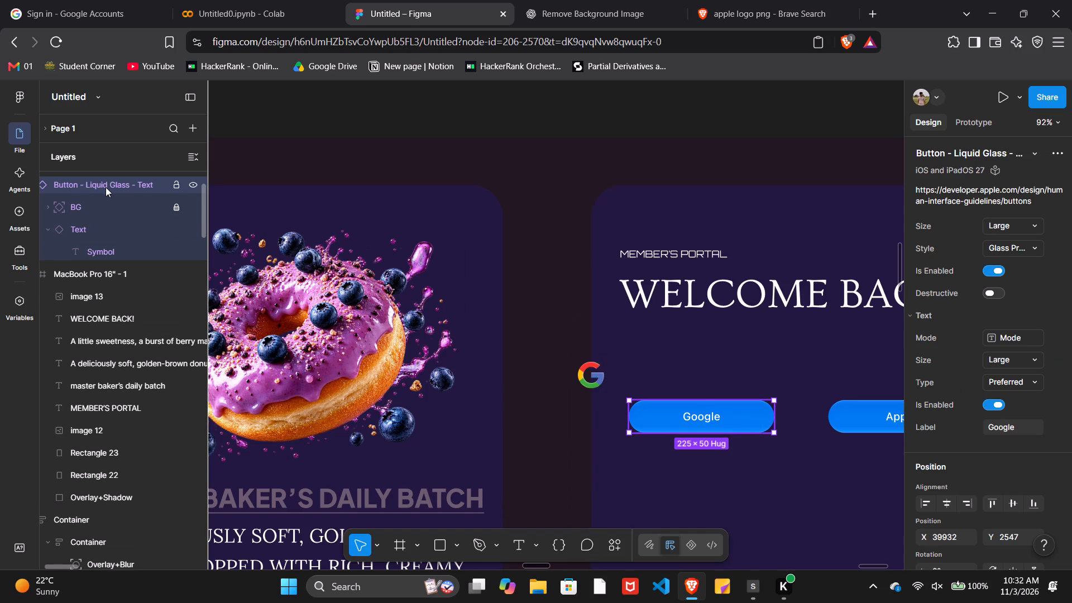
left_click_drag(106, 187, 115, 283)
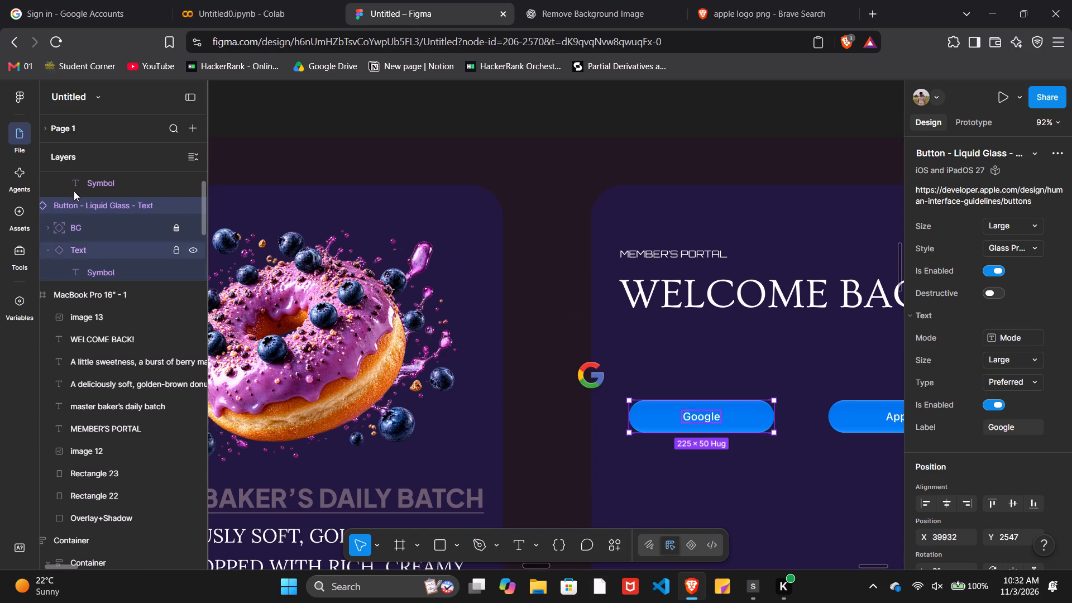
left_click_drag(42, 201, 79, 266)
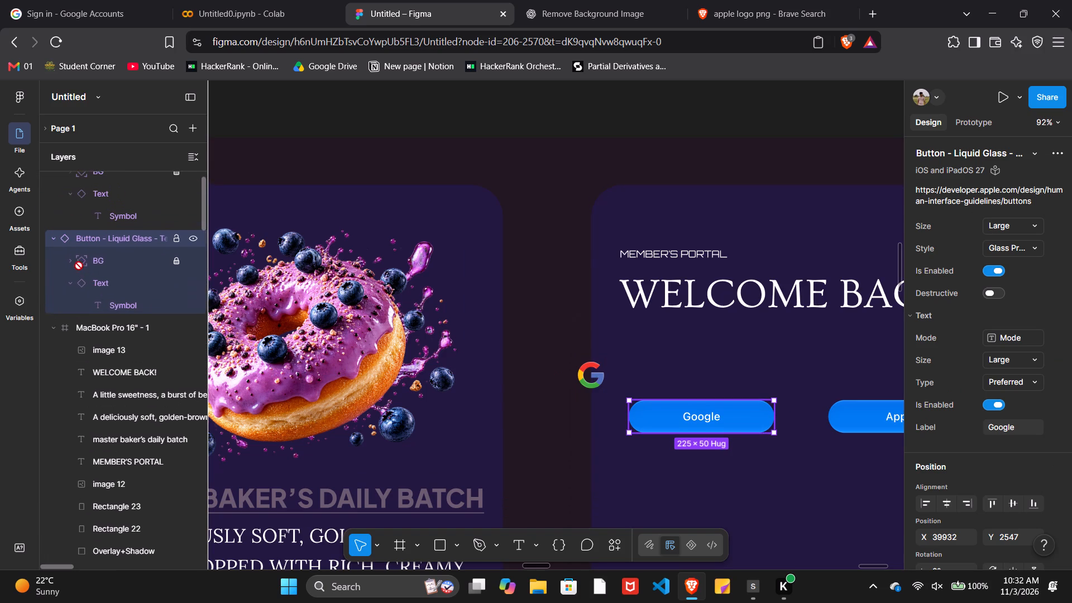
left_click_drag(79, 266, 56, 294)
left_click_drag(115, 361, 115, 350)
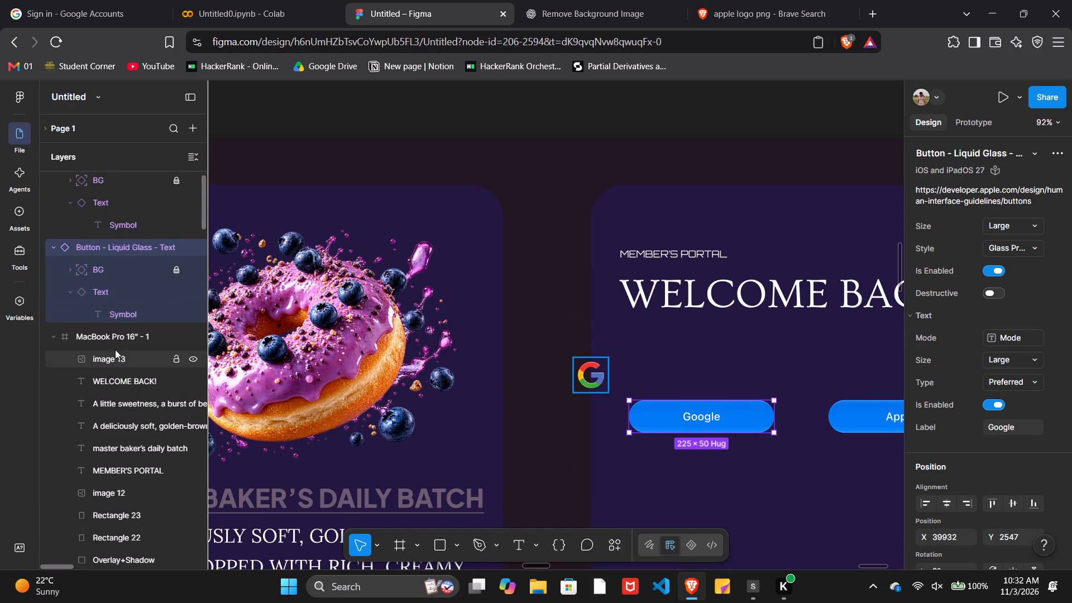
left_click_drag(115, 350, 129, 177)
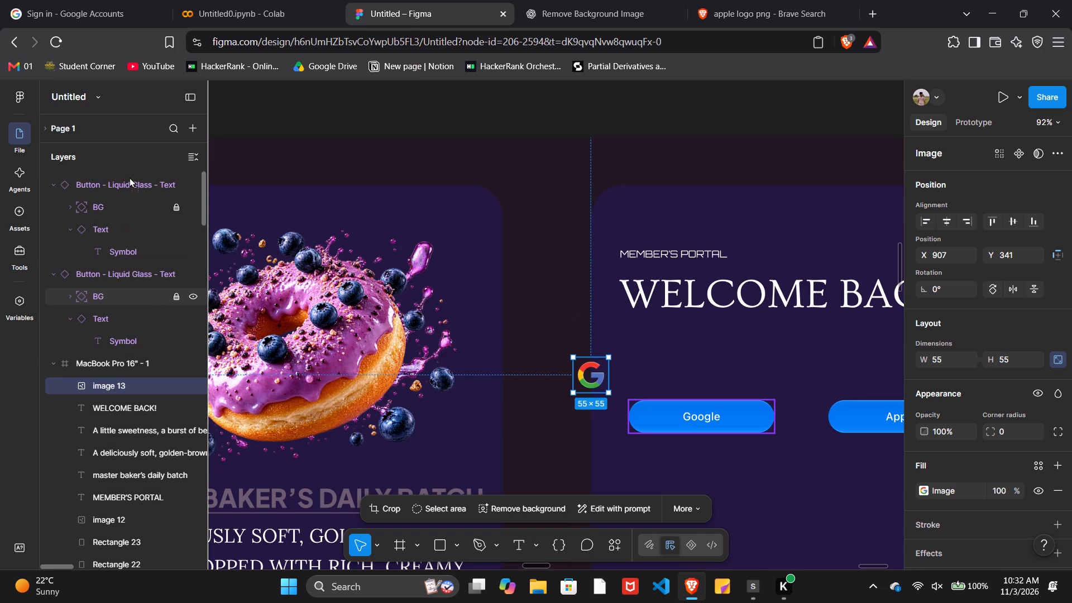
left_click_drag(129, 177, 130, 177)
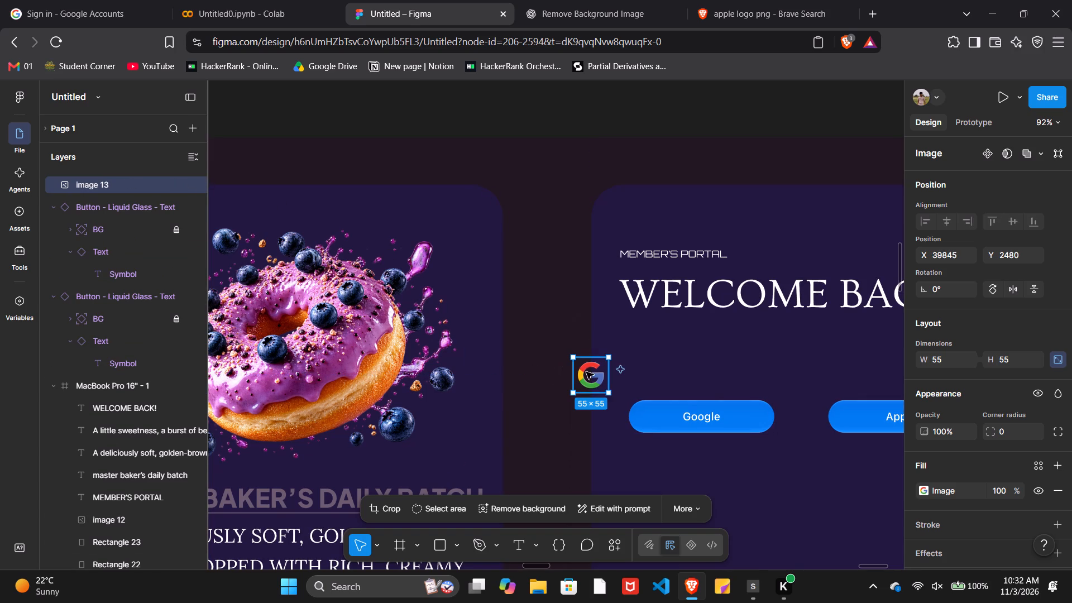
Place the Google logo on the Google button beside its label, at about X 39961, Y 2542.
left_click_drag(586, 372, 661, 413)
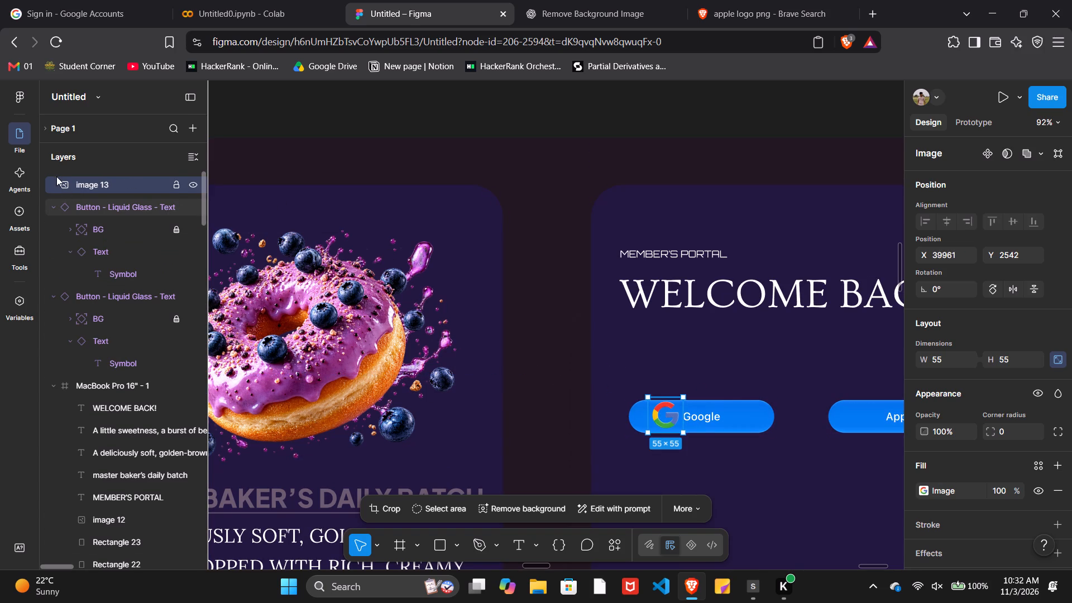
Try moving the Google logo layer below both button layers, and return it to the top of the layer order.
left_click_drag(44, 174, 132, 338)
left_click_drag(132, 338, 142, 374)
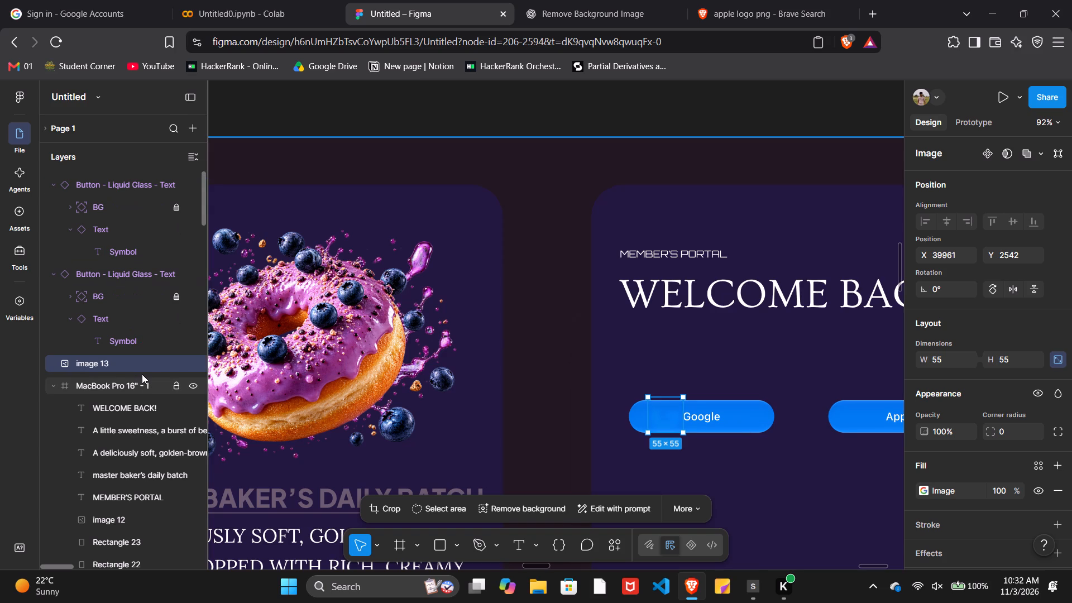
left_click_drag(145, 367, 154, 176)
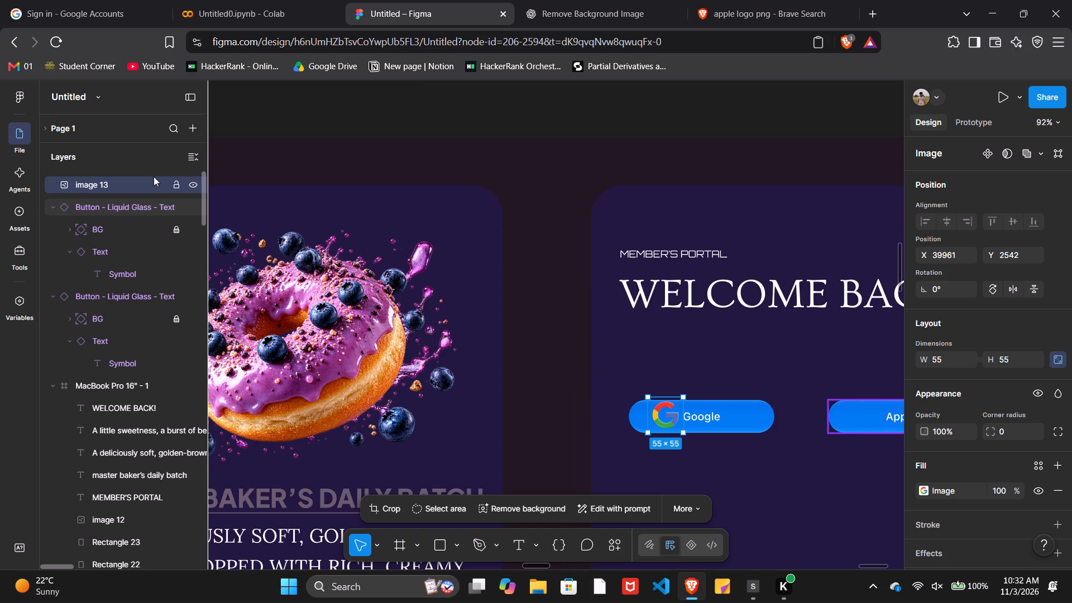
Shrink the Google logo to about 30 × 30 and centre it vertically on the Google button, just before the label.
scroll(575, 410, "left", 1)
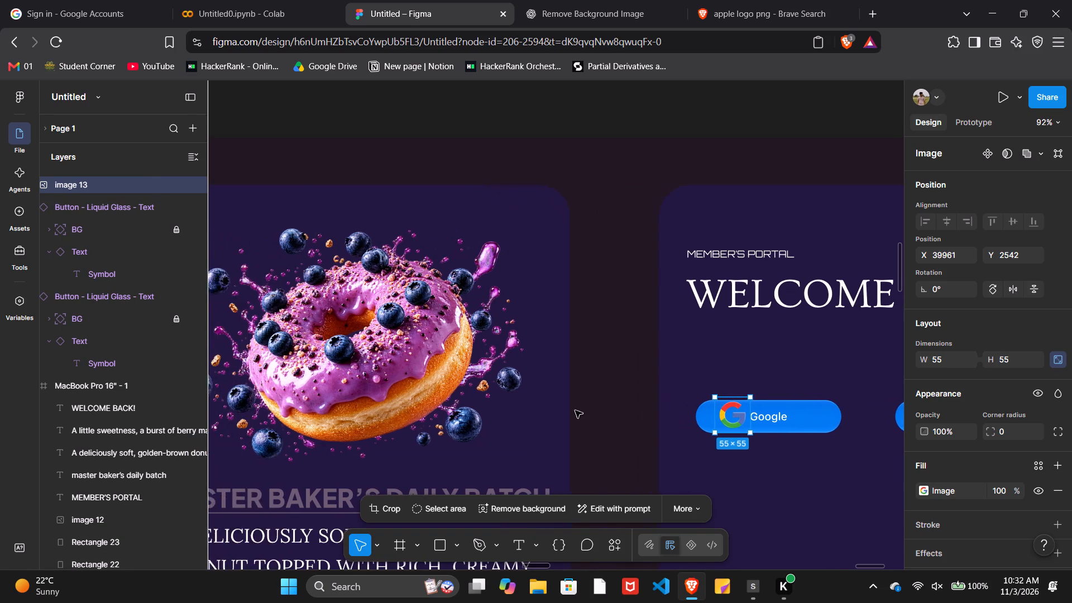
scroll(575, 410, "left", 1)
scroll(575, 410, "down", 1)
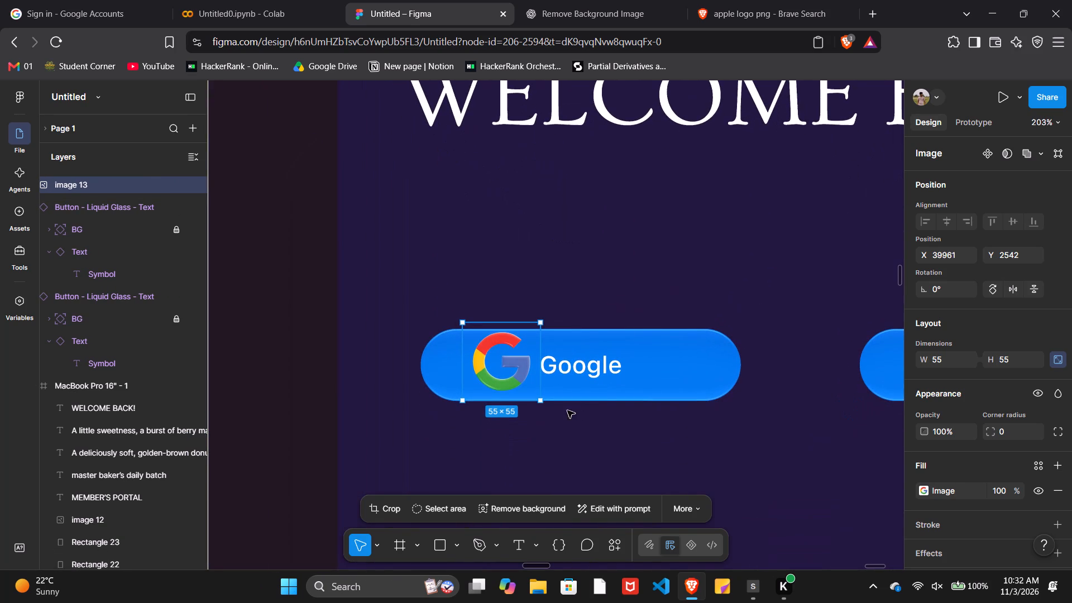
left_click_drag(540, 400, 499, 380)
left_click_drag(495, 356, 497, 372)
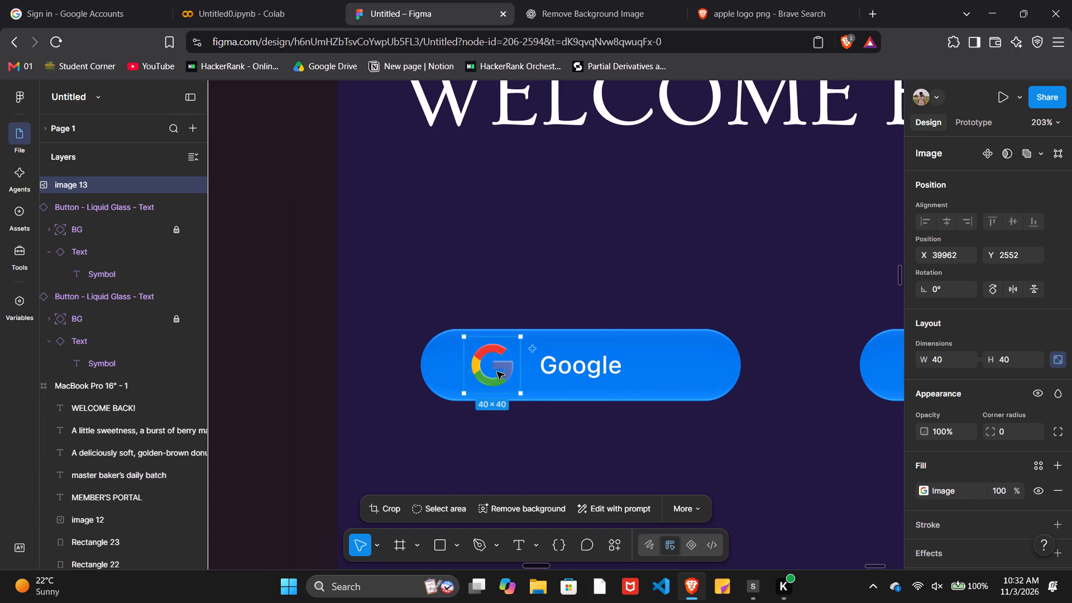
left_click_drag(520, 393, 500, 386)
left_click_drag(500, 386, 480, 379)
left_click_drag(489, 354, 501, 368)
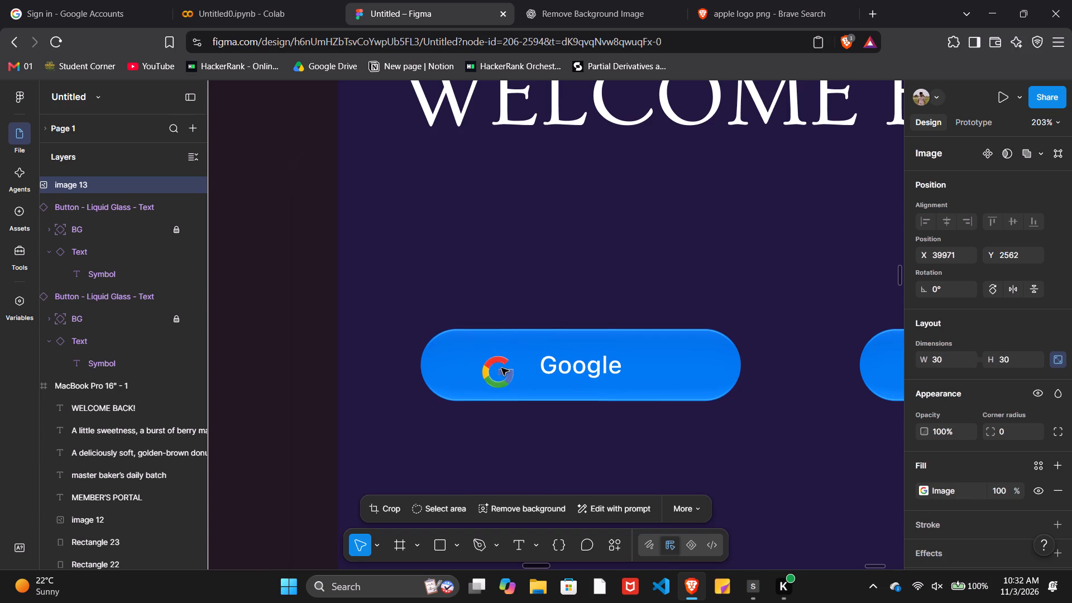
left_click_drag(501, 368, 502, 360)
left_click(640, 443)
Copy the white 3D Apple logo image from the "apple logo png" search results and return to the Figma design.
scroll(640, 443, "left", 1)
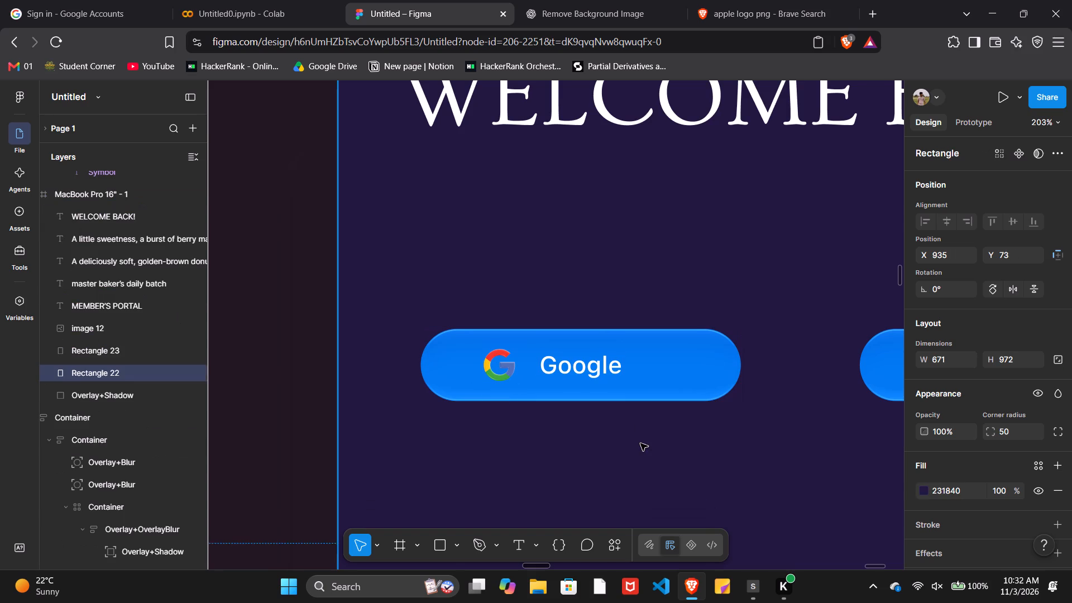
scroll(640, 443, "left", 5)
left_click(708, 0)
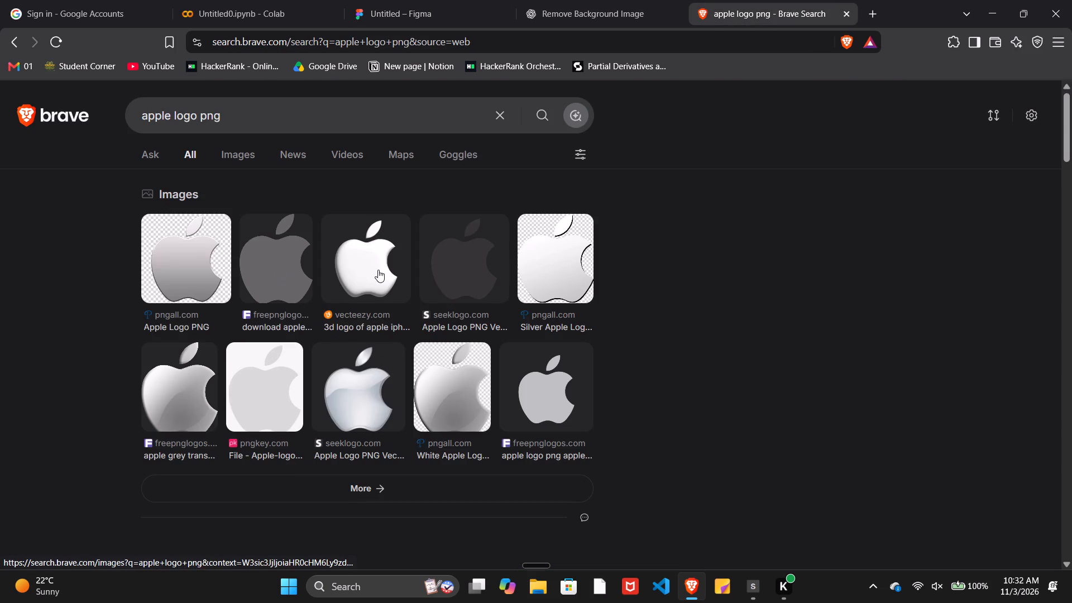
right_click(378, 270)
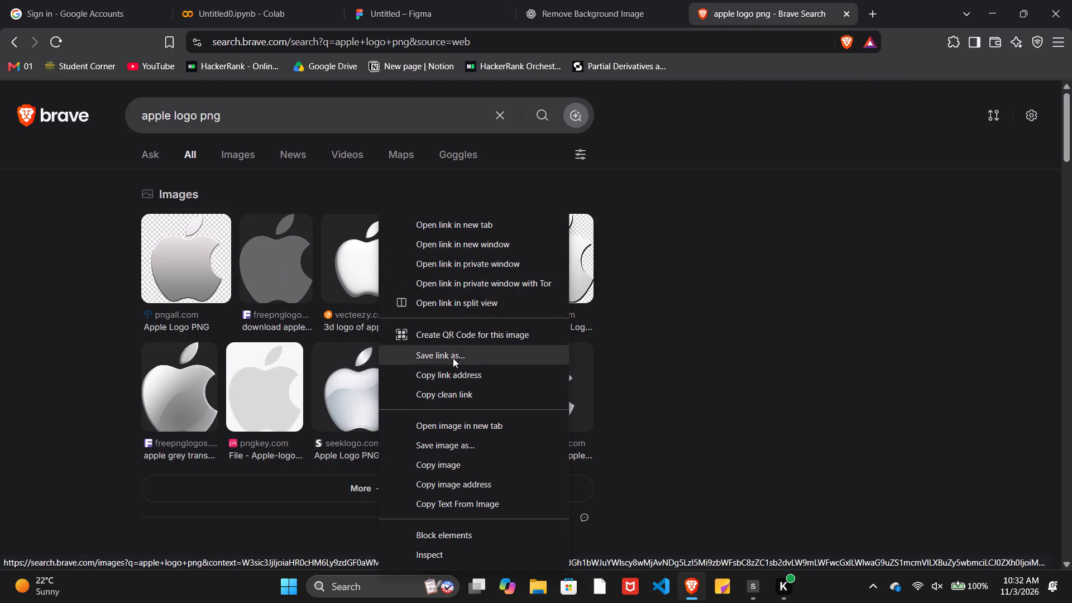
left_click(454, 461)
left_click(432, 2)
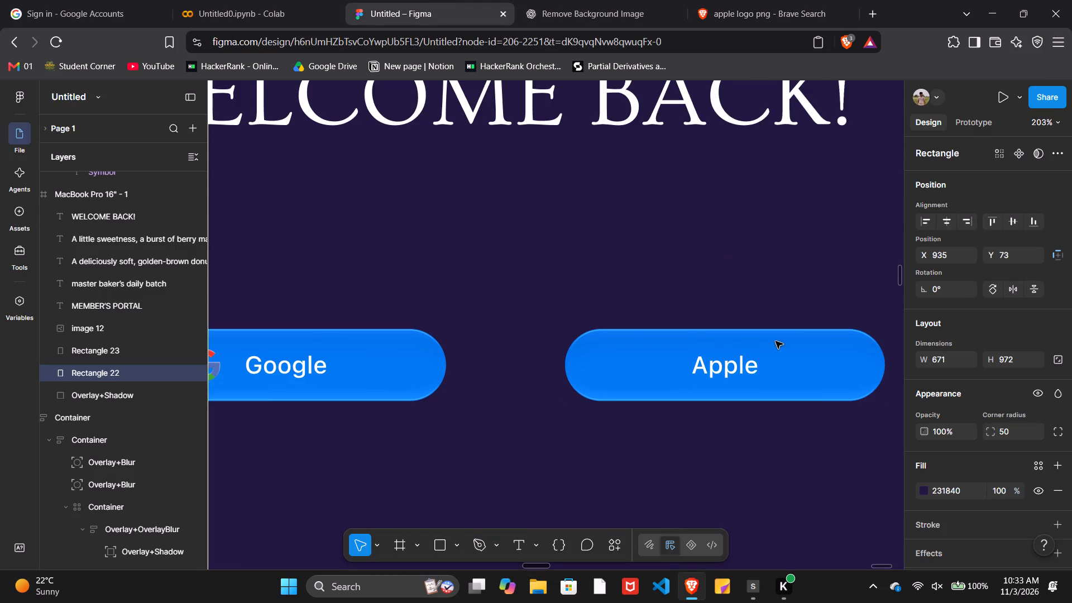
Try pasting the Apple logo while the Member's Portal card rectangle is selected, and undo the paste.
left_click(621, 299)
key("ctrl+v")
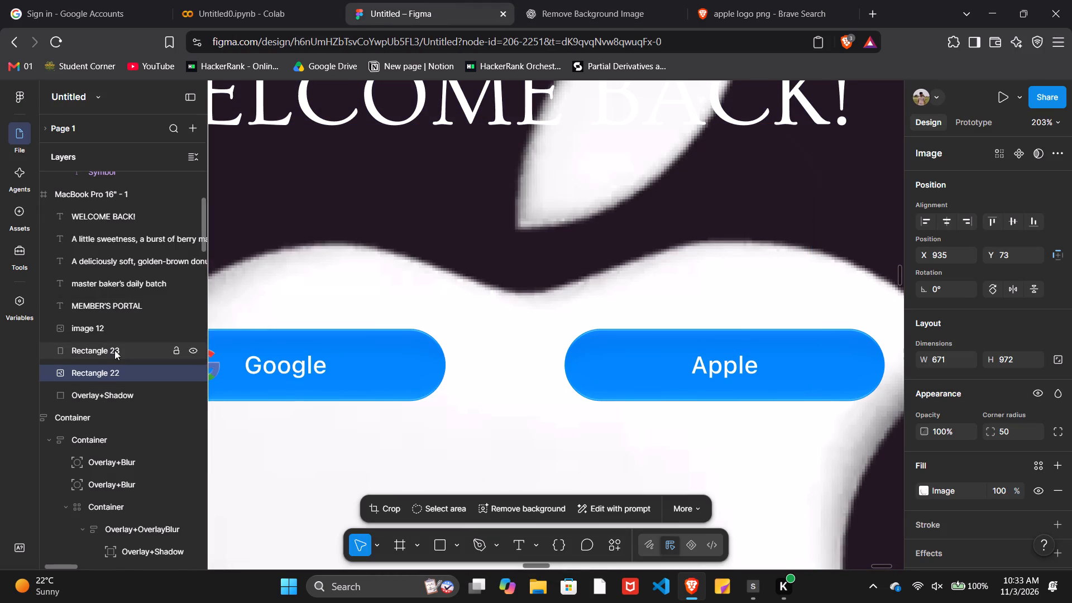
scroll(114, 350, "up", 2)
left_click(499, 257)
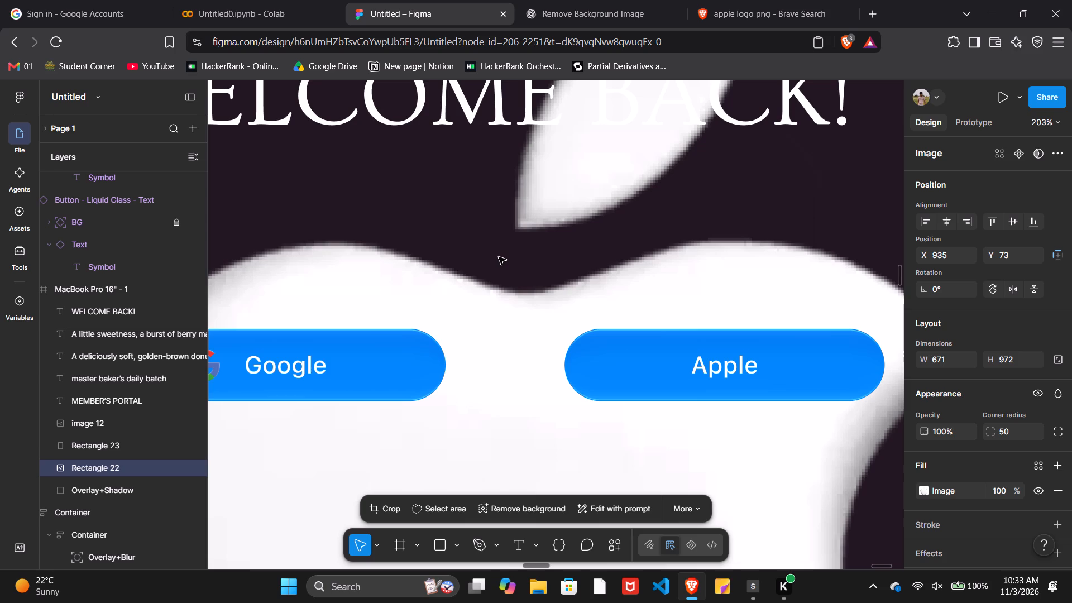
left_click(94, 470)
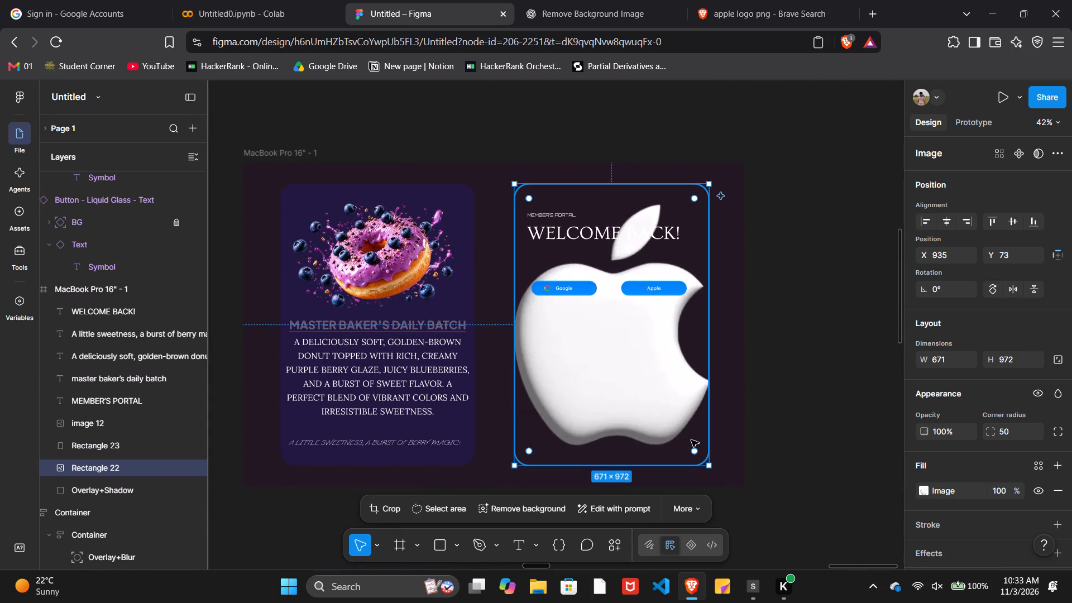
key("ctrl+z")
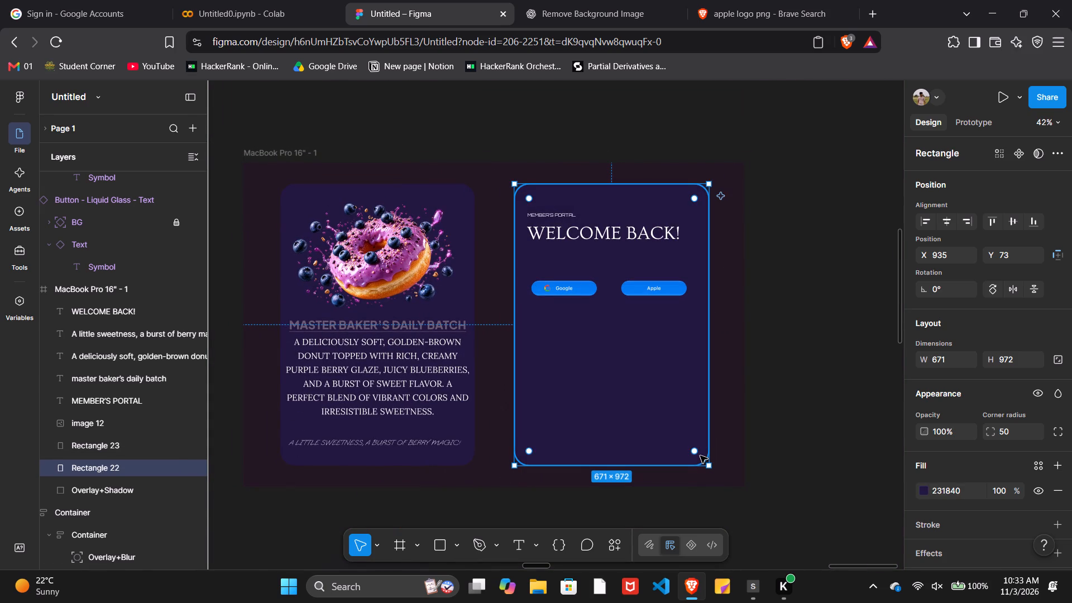
Paste the Apple logo as a separate image with nothing selected and shrink it to about 74 × 74.
left_click(786, 338)
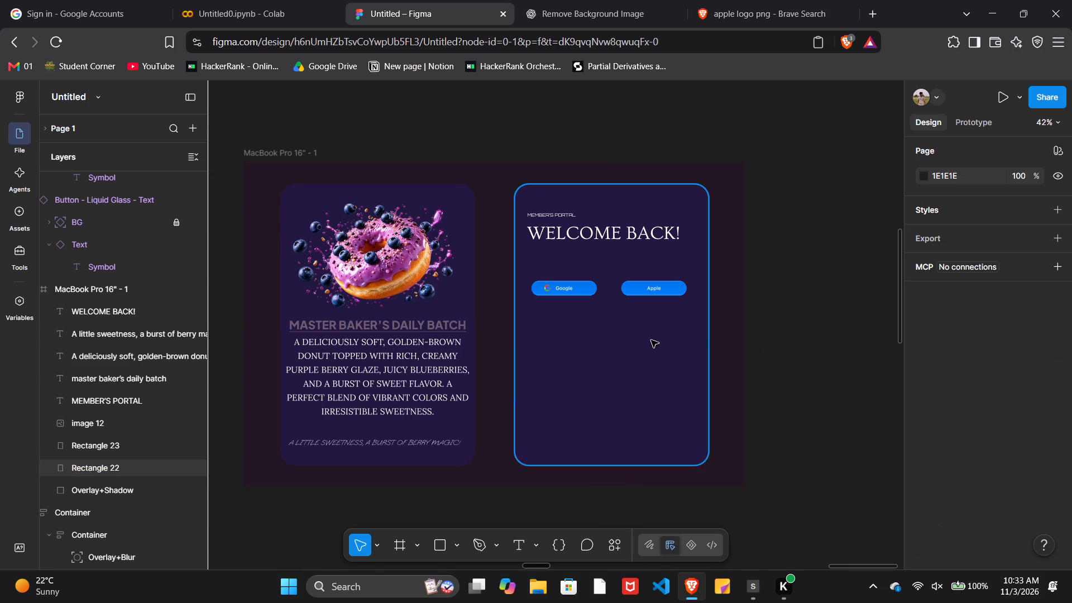
key("ctrl+v")
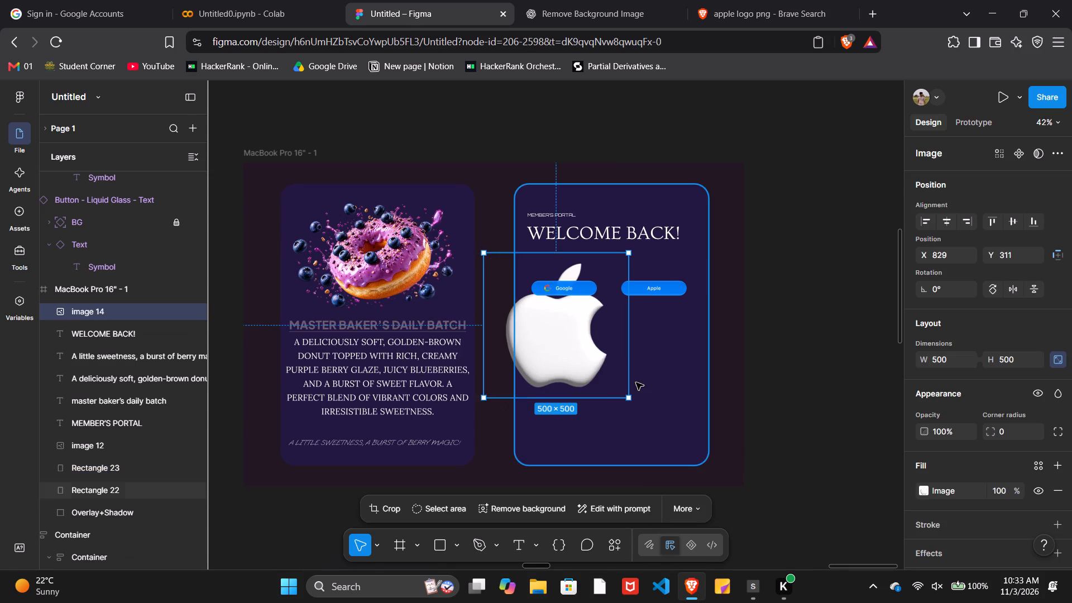
left_click_drag(626, 401, 563, 316)
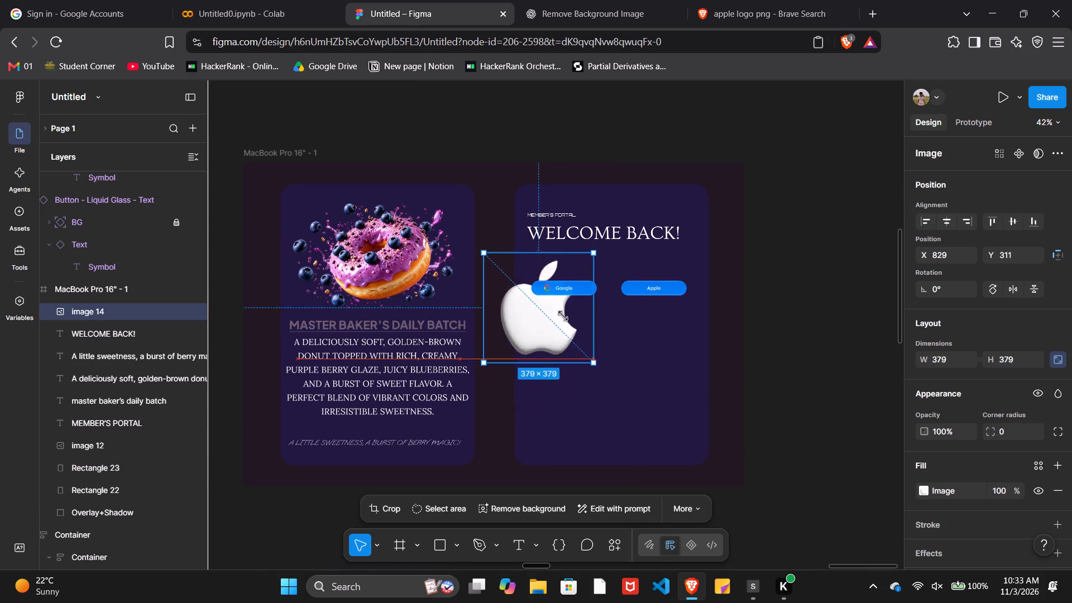
left_click_drag(563, 316, 506, 264)
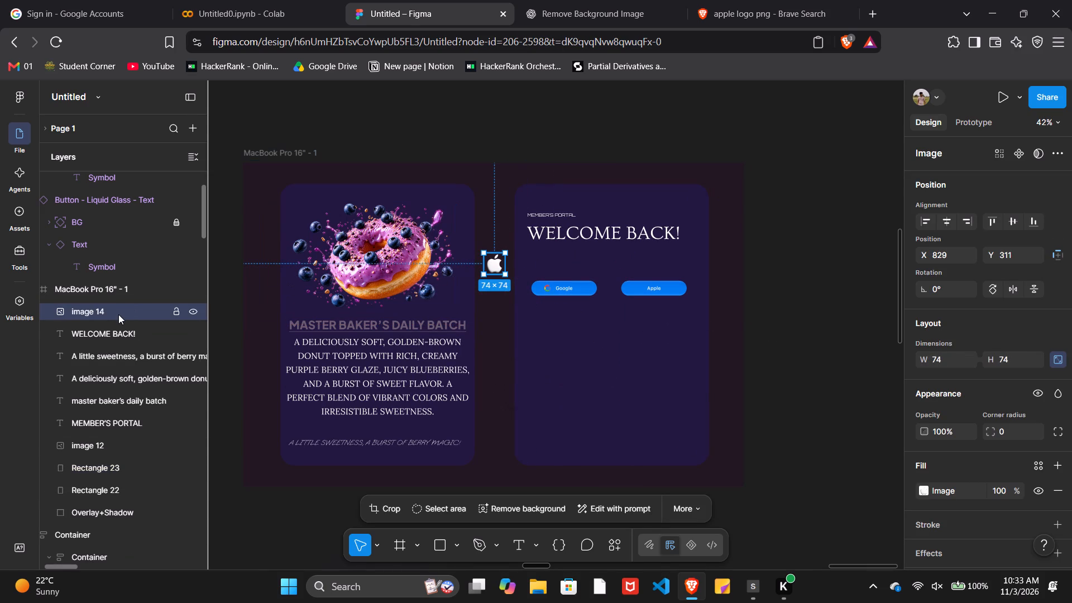
Move the Apple logo layer out of the MacBook Pro 16" - 1 frame to just below the Google logo layer, above both buttons.
scroll(118, 314, "up", 4)
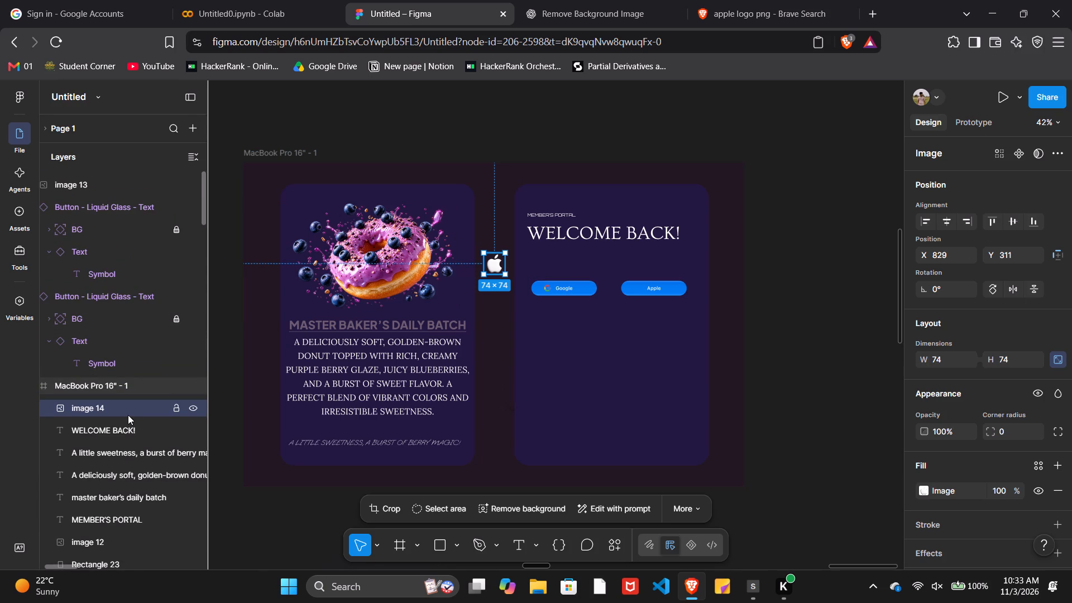
left_click_drag(128, 415, 131, 190)
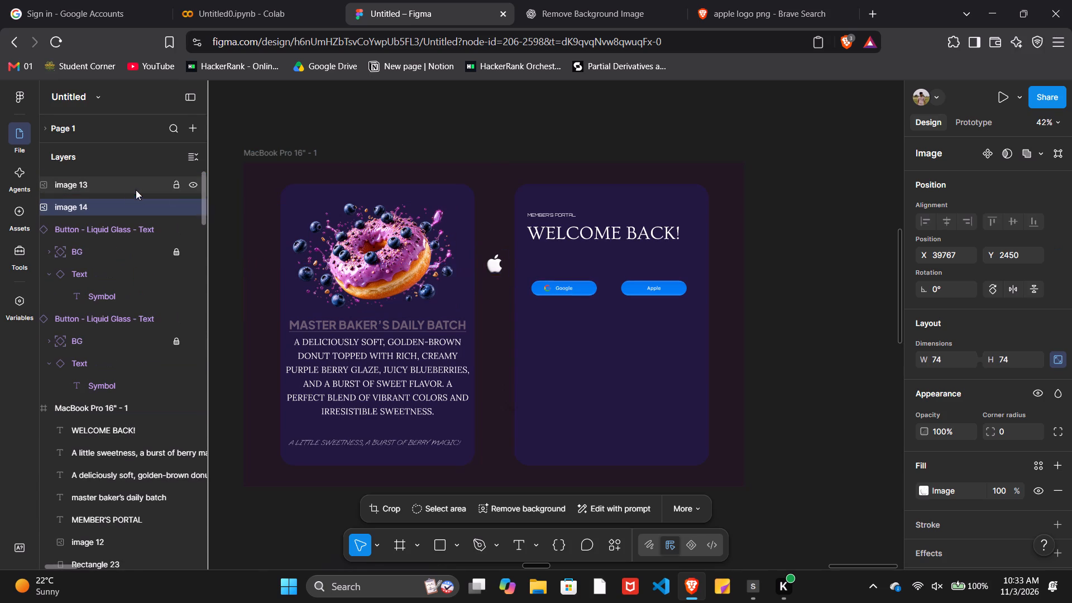
Place the Apple logo inside the Apple button, just before its label, shrunk to about 35 × 35 and vertically centred on the button.
left_click_drag(494, 269, 635, 307)
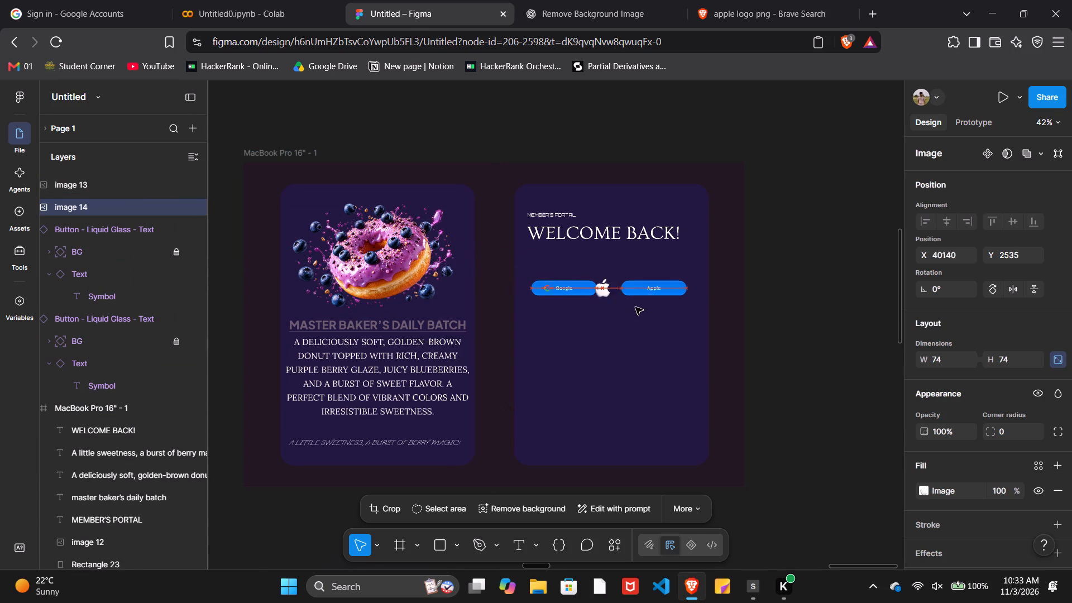
left_click_drag(635, 307, 640, 302)
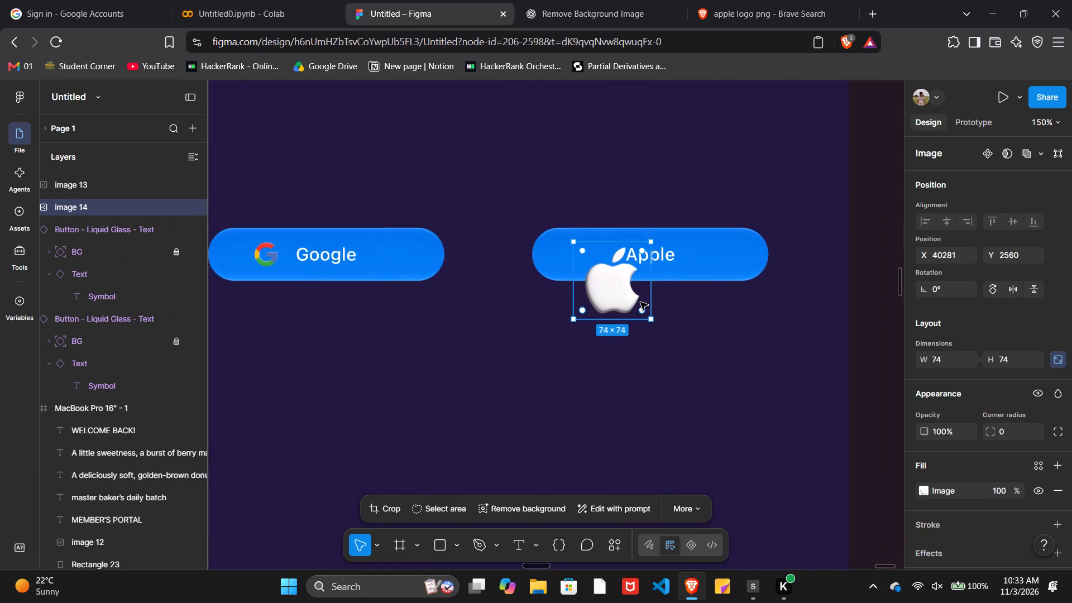
left_click_drag(658, 332, 655, 331)
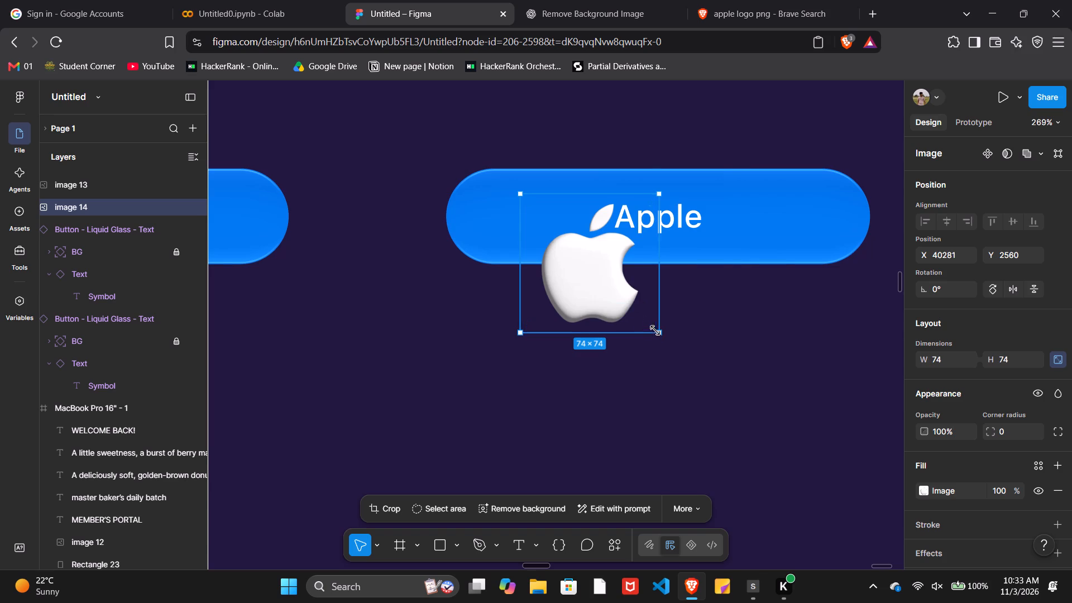
left_click_drag(655, 331, 556, 247)
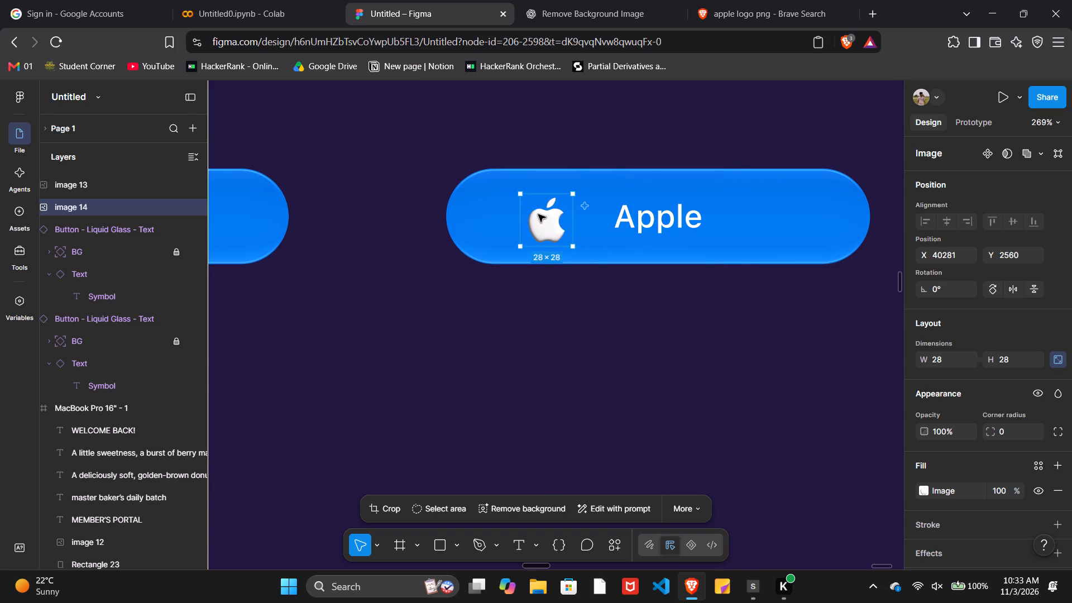
left_click_drag(519, 188, 497, 169)
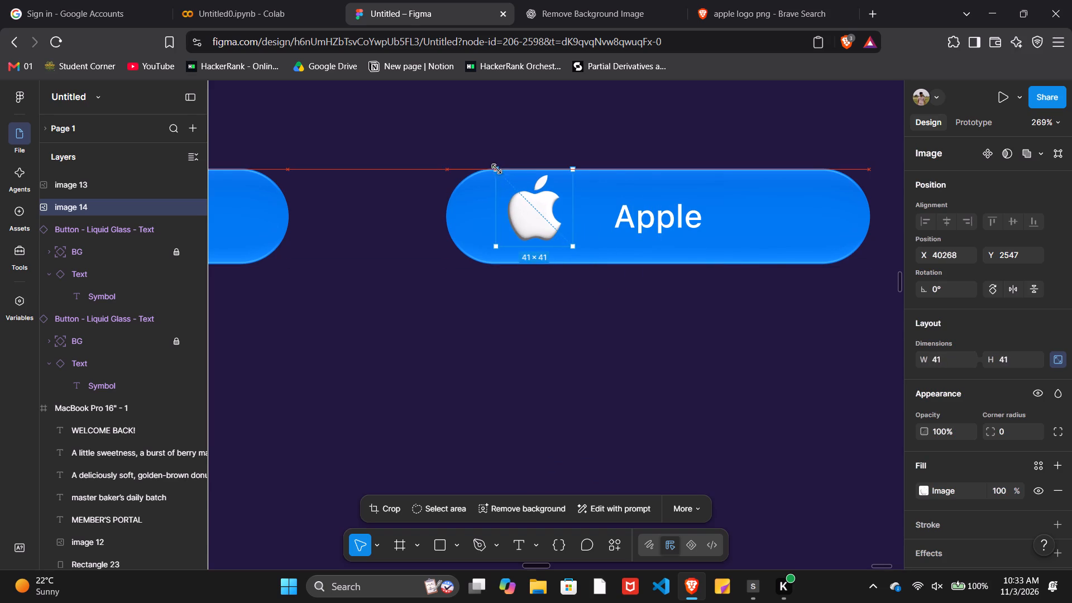
left_click_drag(497, 169, 508, 181)
left_click_drag(540, 222, 549, 225)
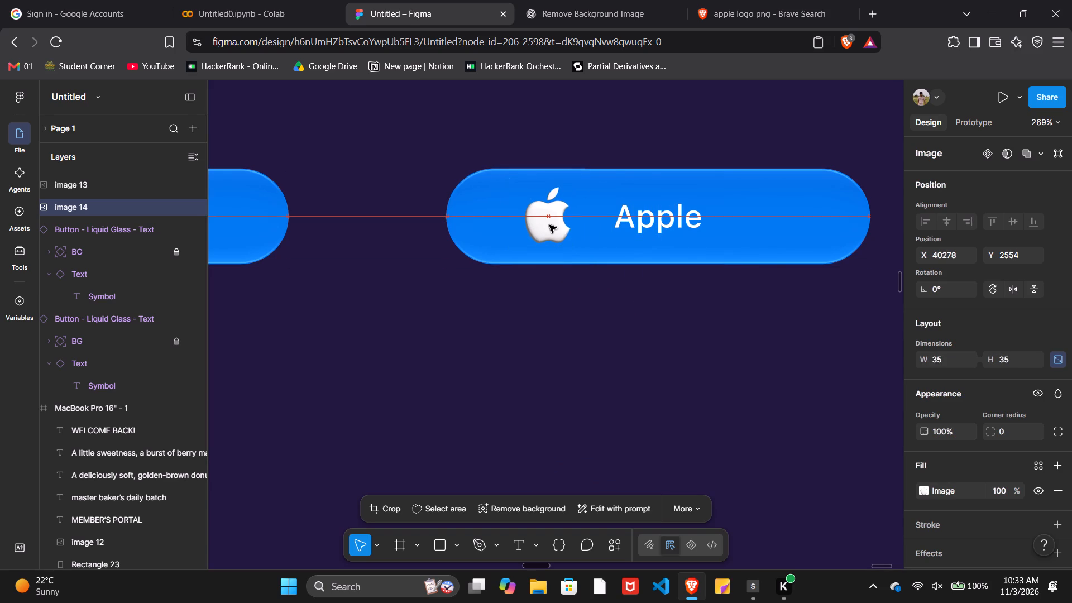
left_click_drag(549, 225, 551, 226)
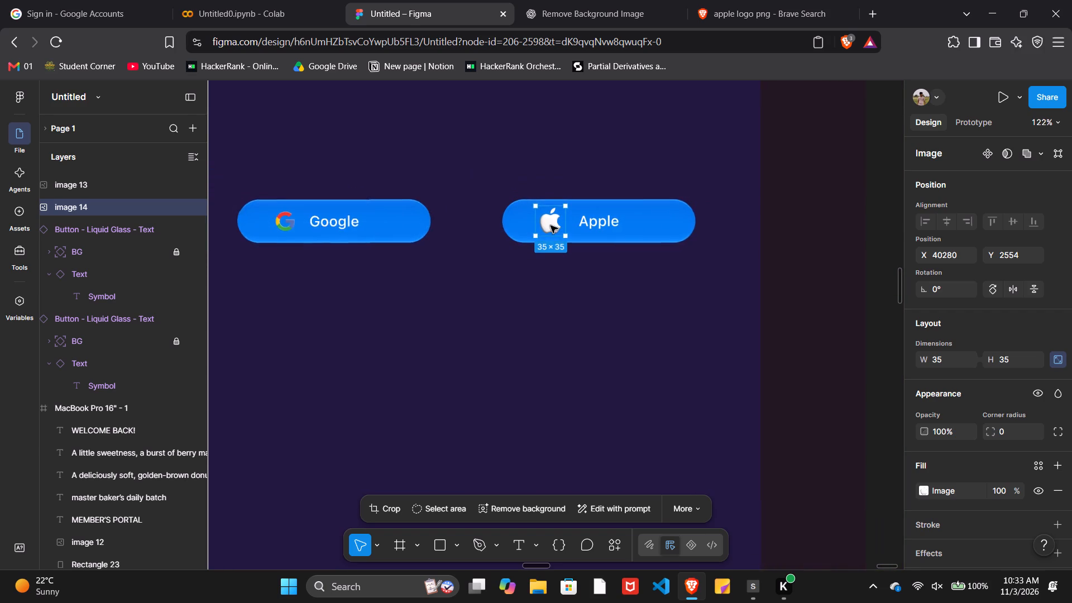
left_click(603, 347)
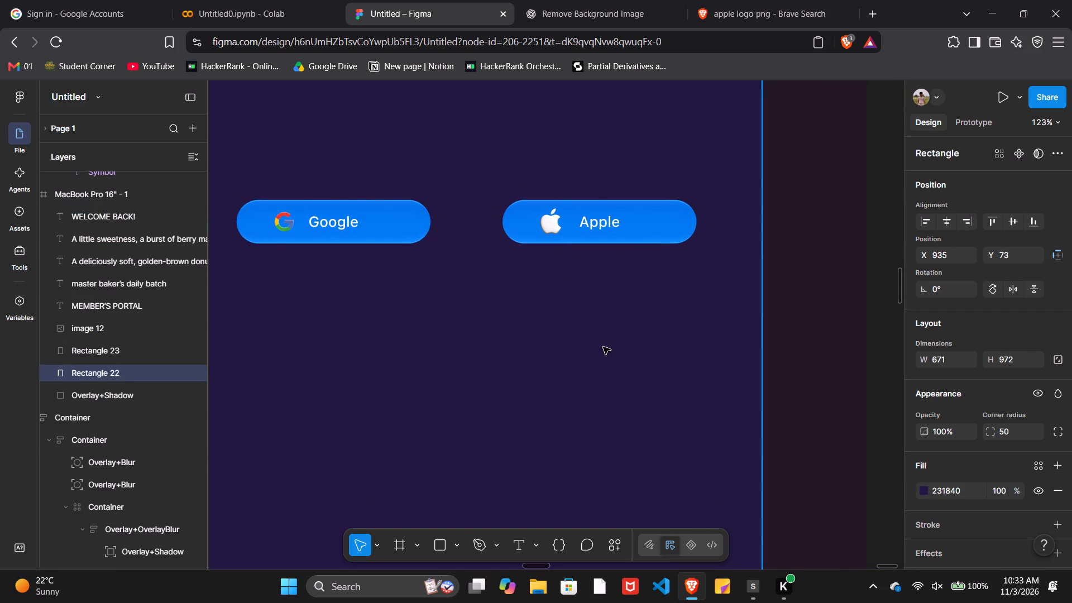
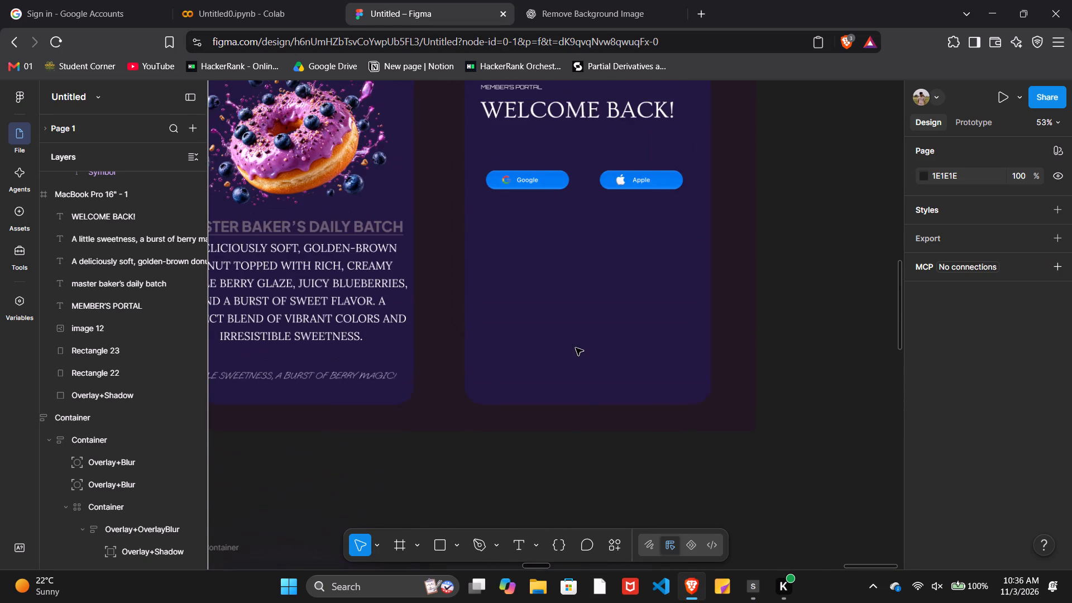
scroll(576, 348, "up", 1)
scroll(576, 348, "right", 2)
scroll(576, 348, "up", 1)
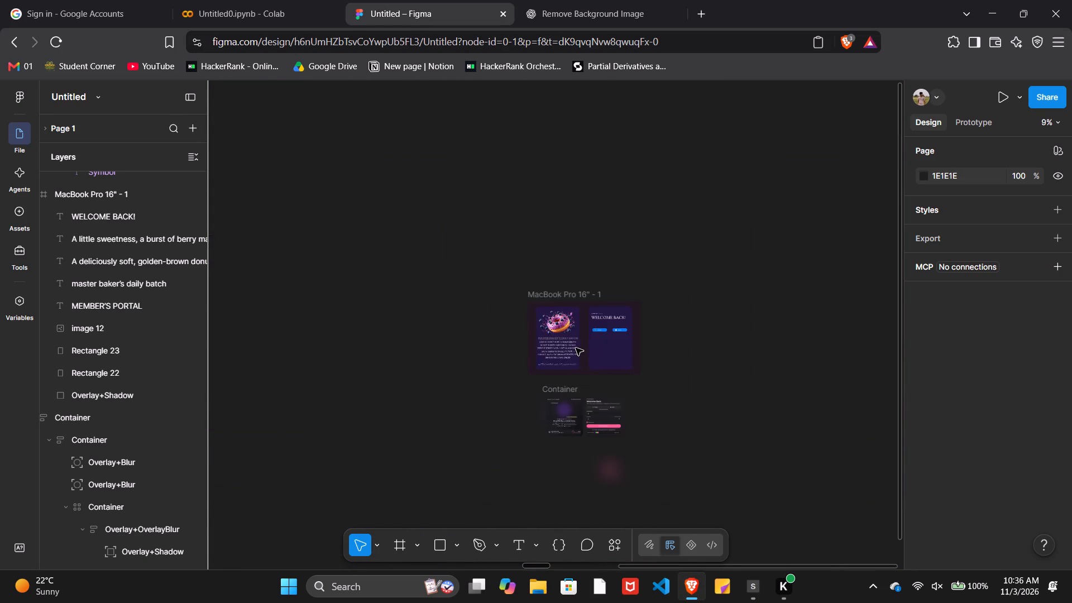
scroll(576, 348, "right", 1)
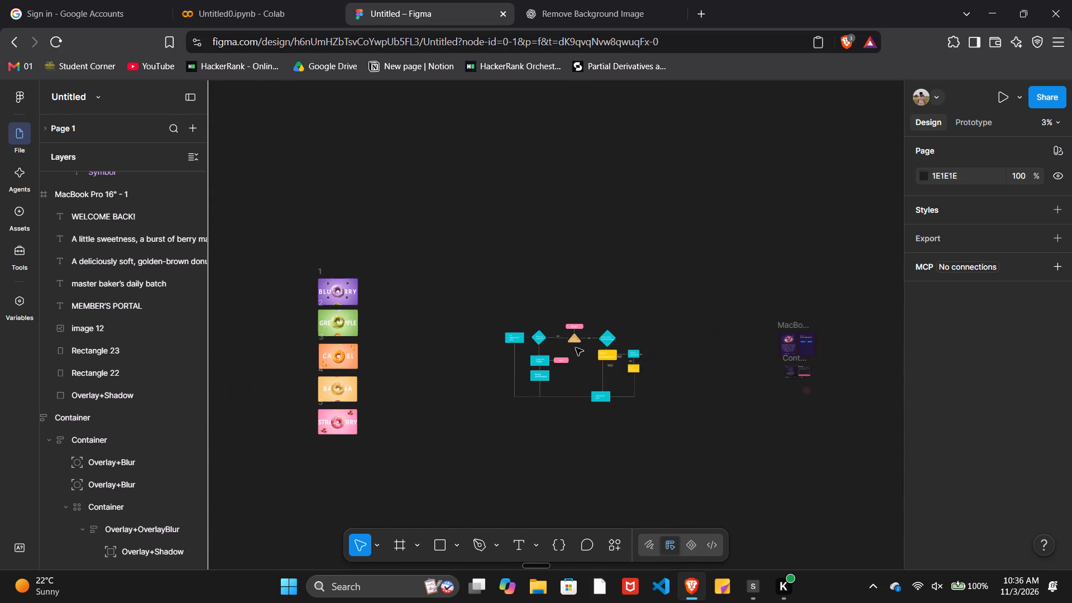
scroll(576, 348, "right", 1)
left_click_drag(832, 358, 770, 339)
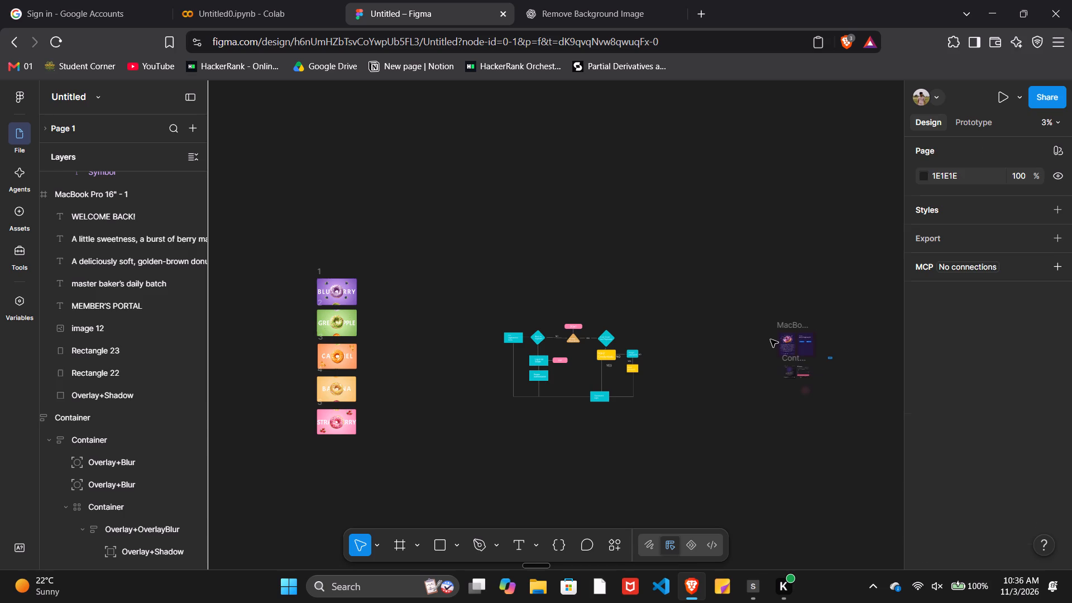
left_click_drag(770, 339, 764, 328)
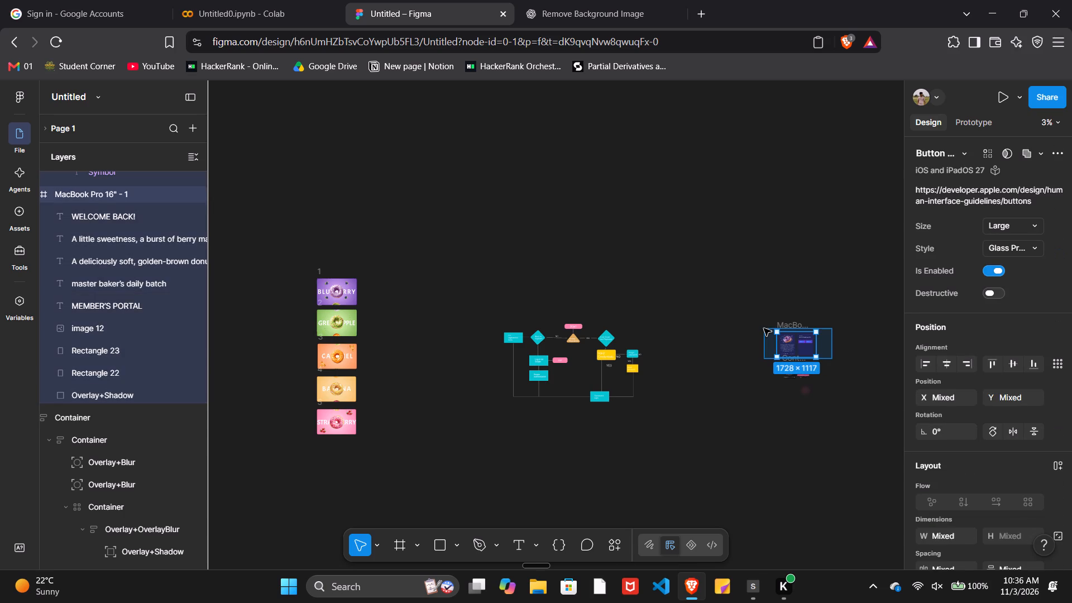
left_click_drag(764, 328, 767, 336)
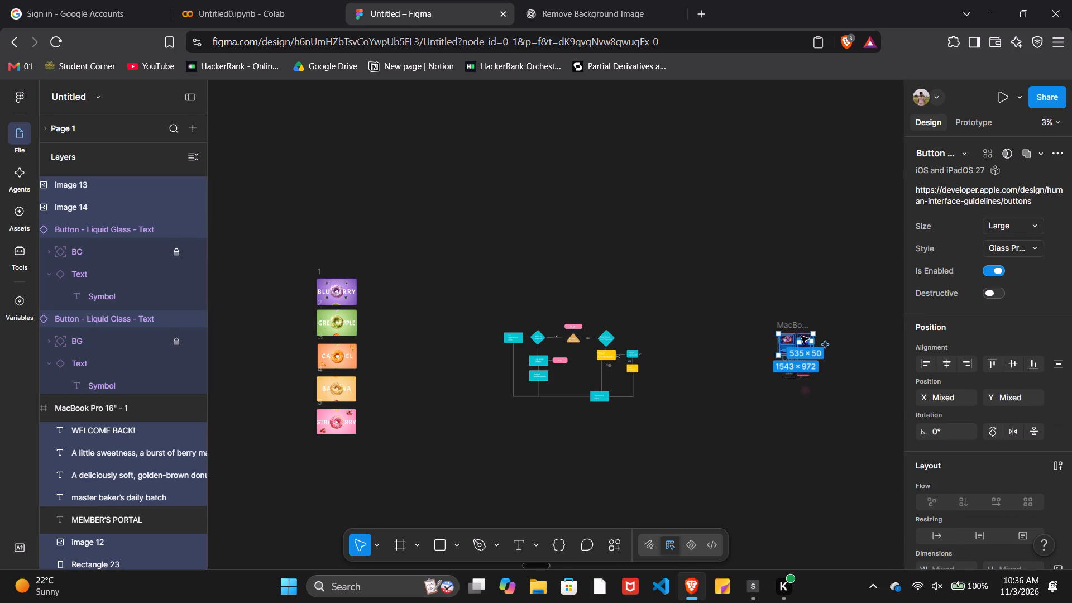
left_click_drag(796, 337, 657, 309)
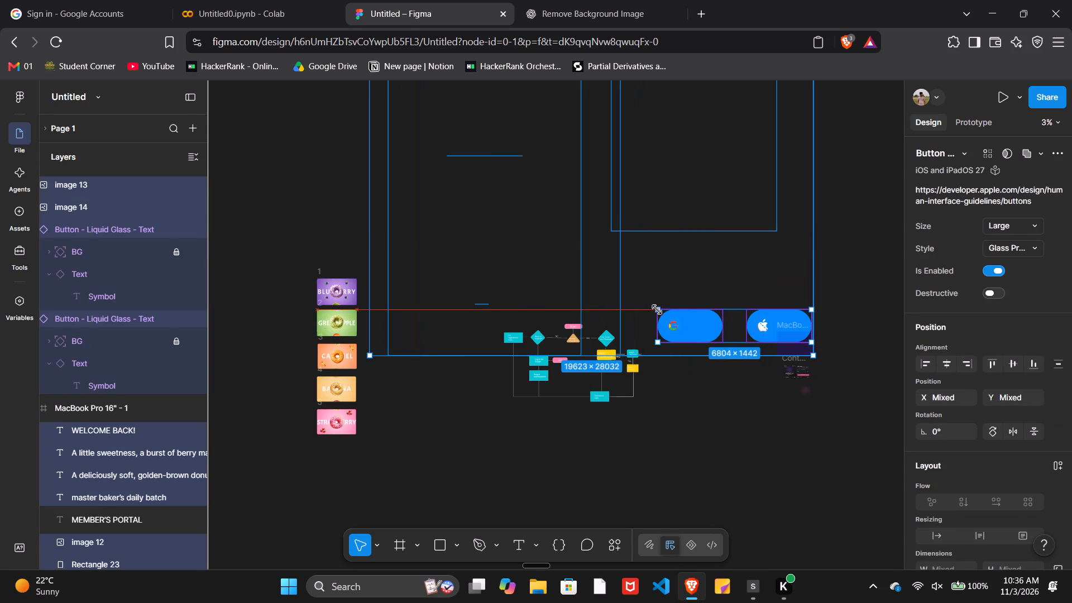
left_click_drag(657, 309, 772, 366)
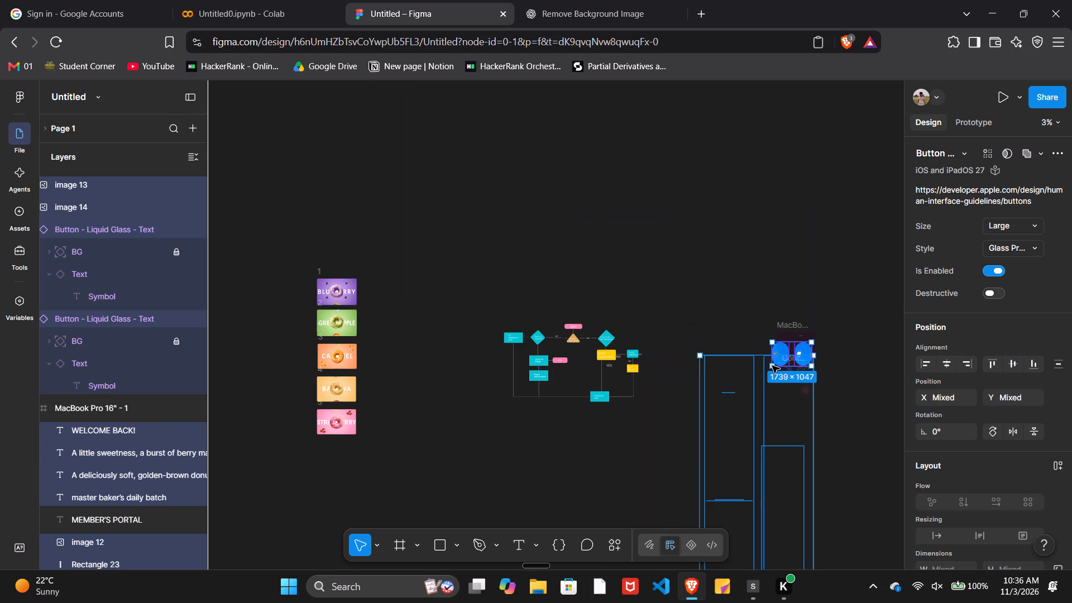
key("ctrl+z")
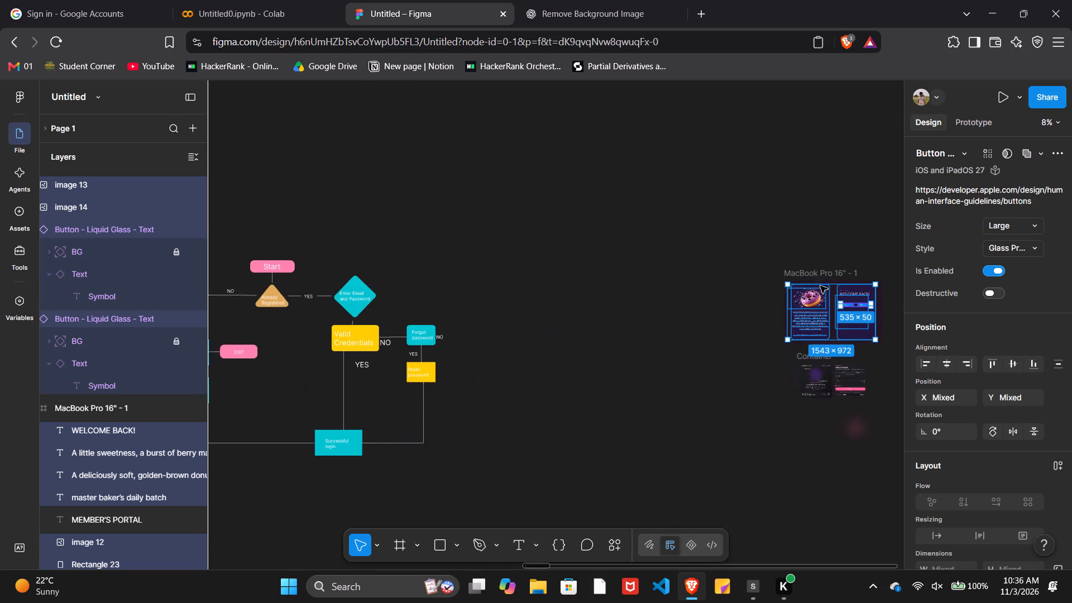
Move the MacBook Pro 16" - 1 frame to just above the blueberry donut frame 1, at about X 18594, Y -1538.
left_click_drag(829, 271, 588, 243)
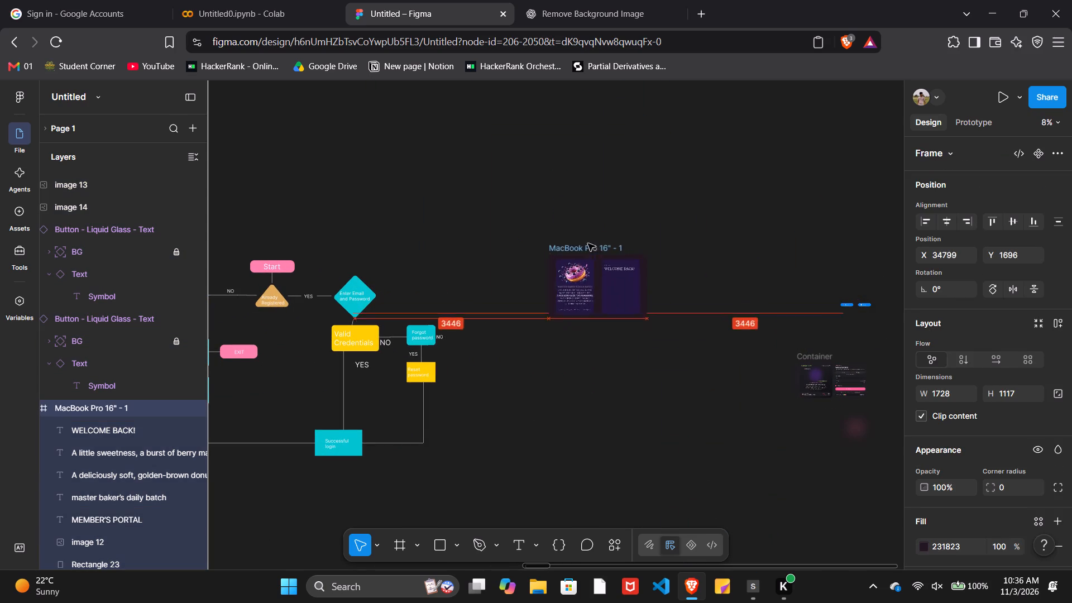
left_click_drag(588, 243, 306, 163)
scroll(306, 163, "right", 5)
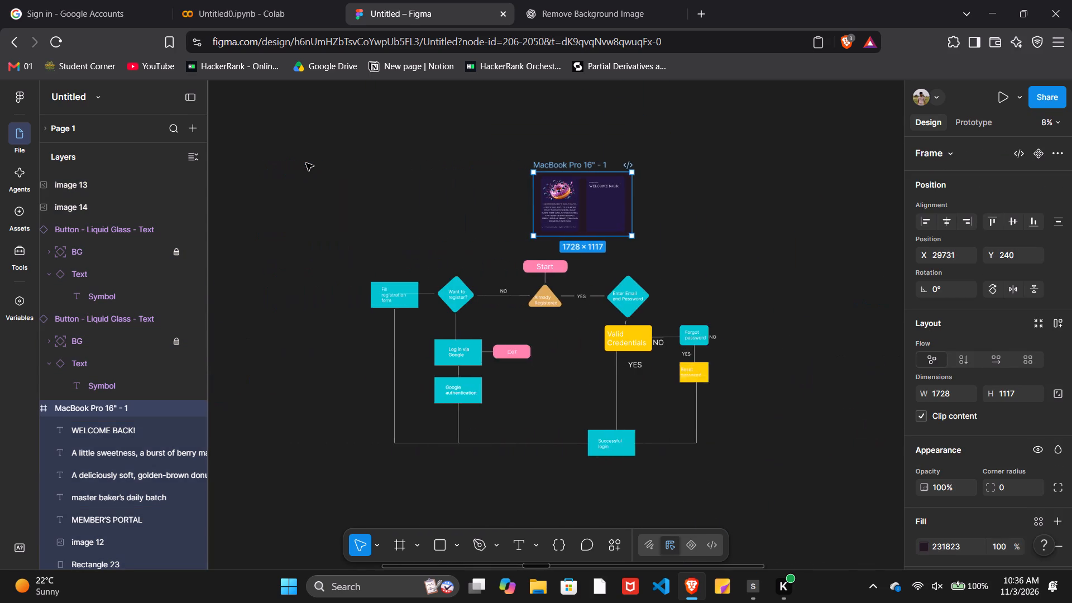
scroll(306, 163, "right", 3)
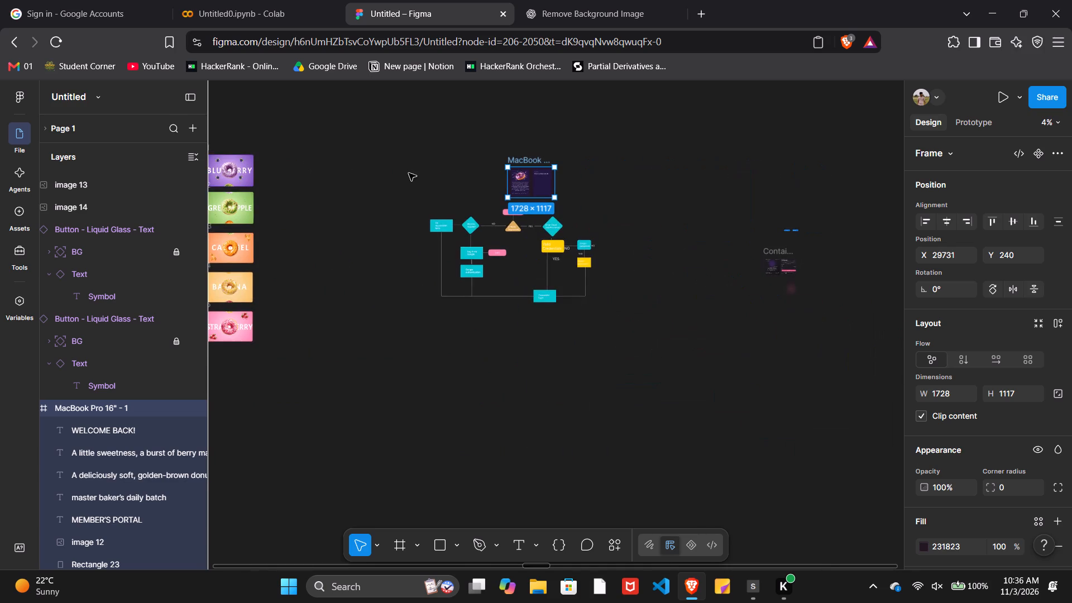
scroll(409, 173, "right", 1)
left_click_drag(689, 159, 387, 112)
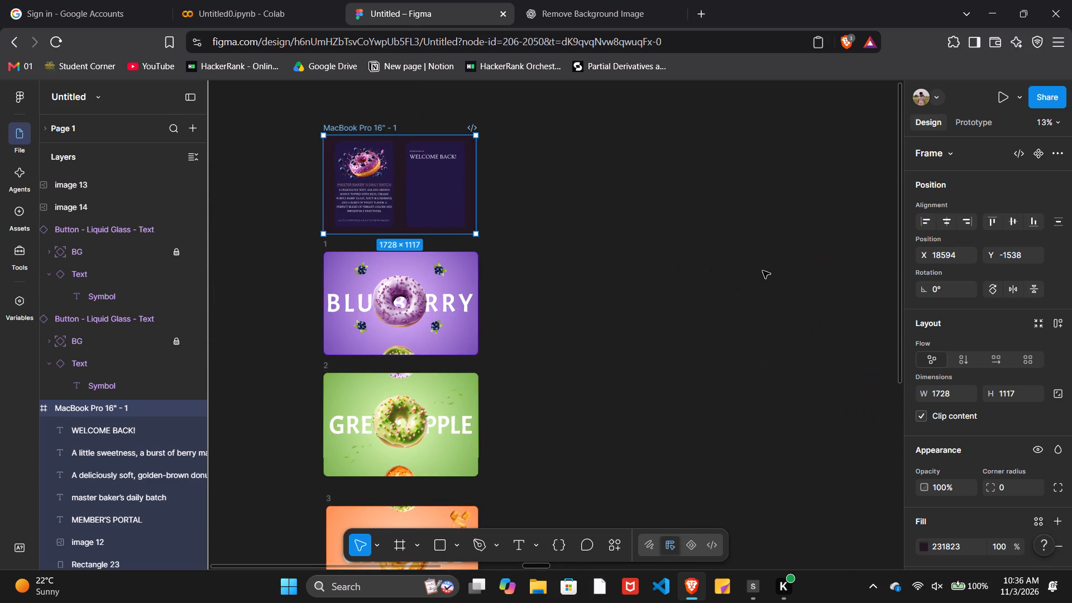
Move the Google and Apple buttons with their logos onto the relocated frame's Member's Portal card, below WELCOME BACK!, and deselect them.
scroll(763, 271, "left", 14)
scroll(763, 271, "down", 2)
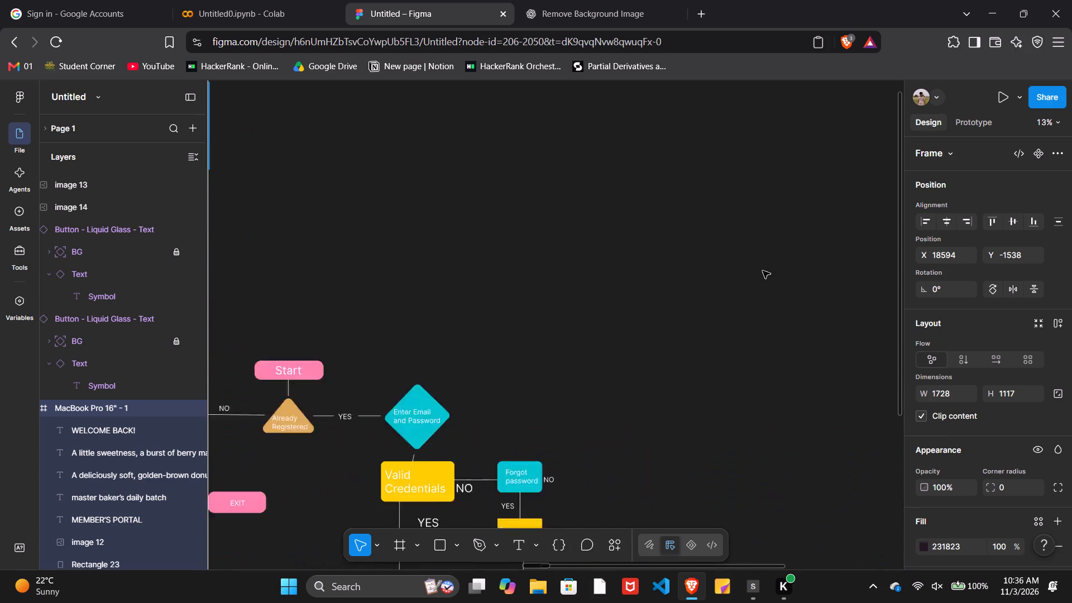
scroll(763, 271, "down", 1)
scroll(763, 271, "left", 6)
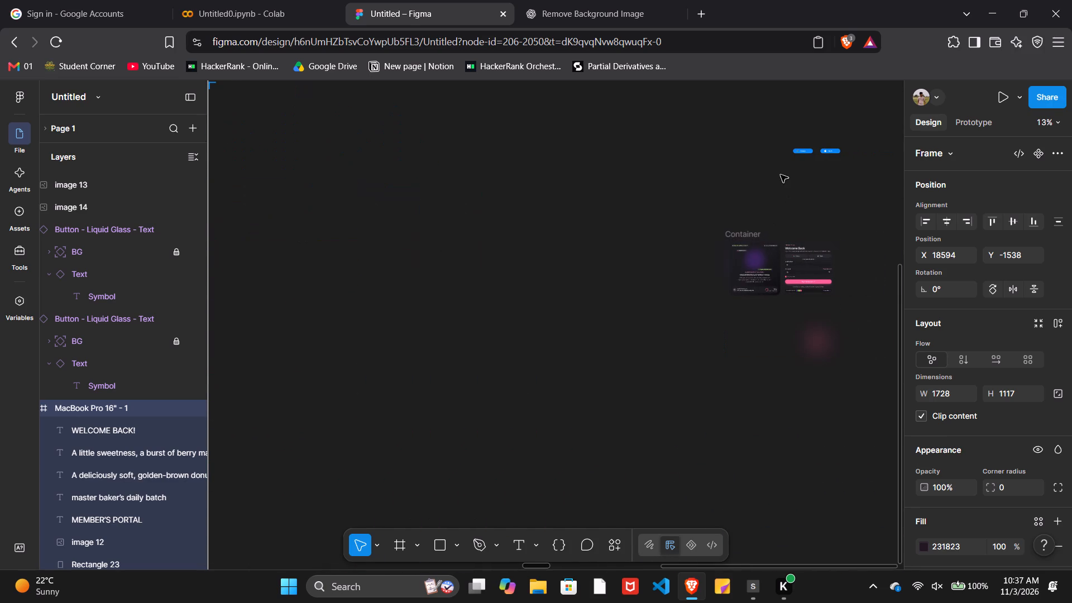
left_click_drag(781, 175, 847, 129)
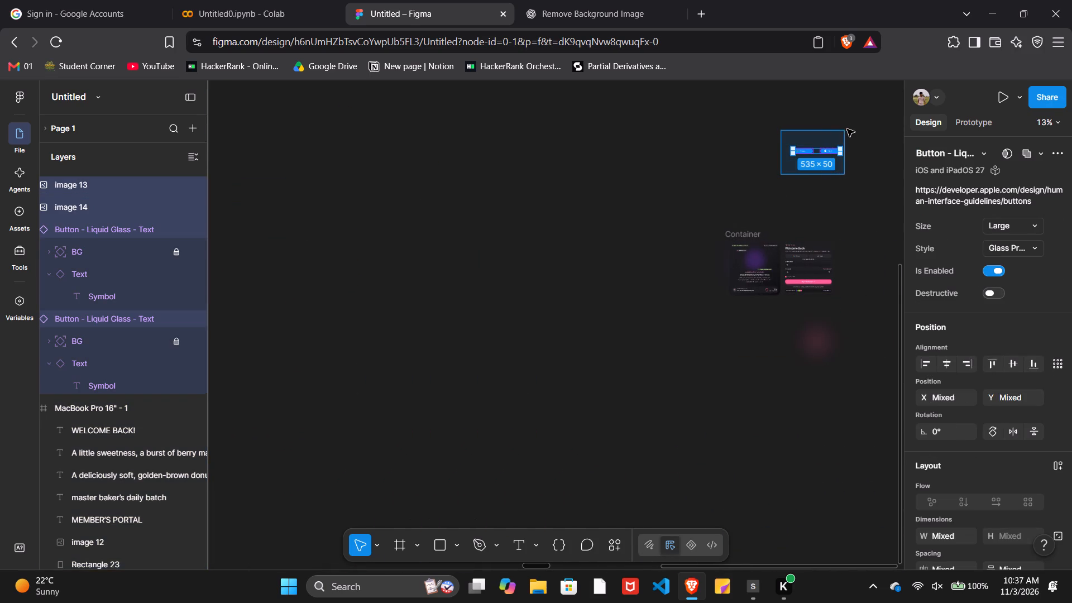
left_click_drag(847, 129, 854, 122)
left_click_drag(819, 150, 192, 133)
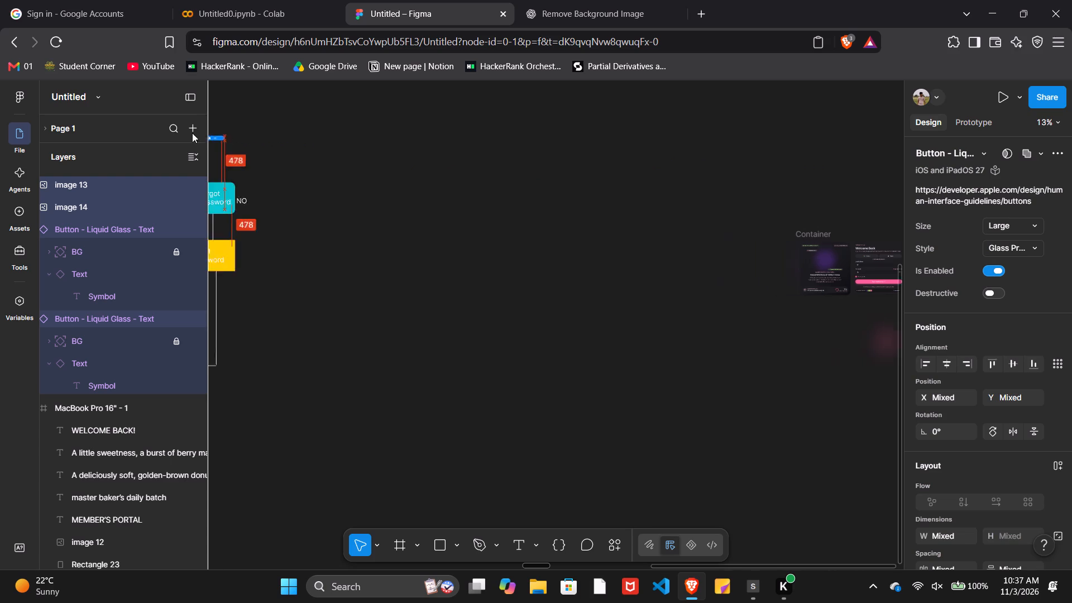
left_click_drag(192, 133, 160, 110)
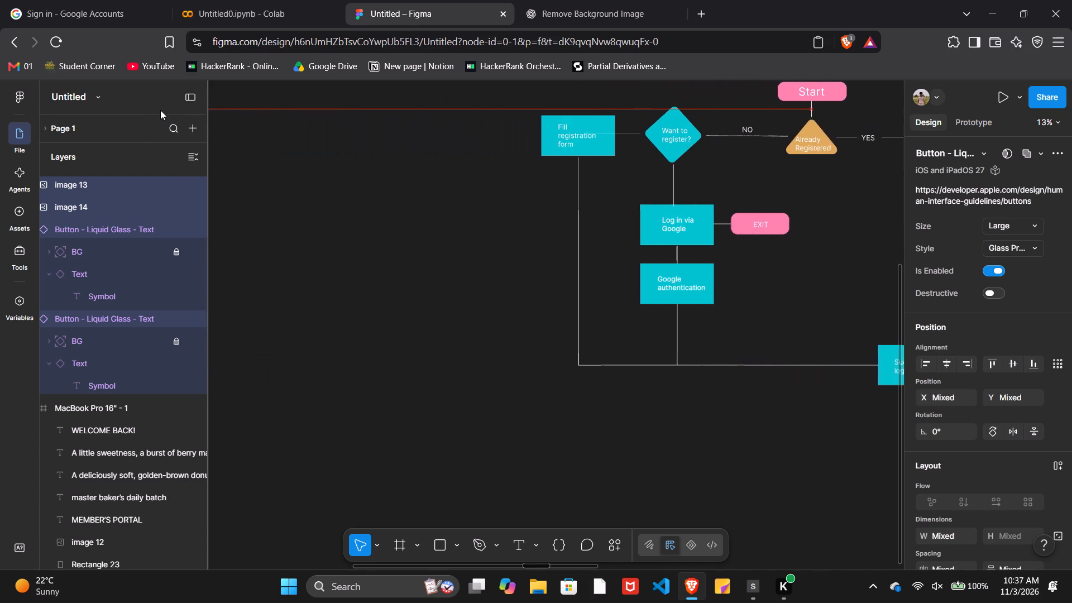
left_click_drag(160, 110, 308, 73)
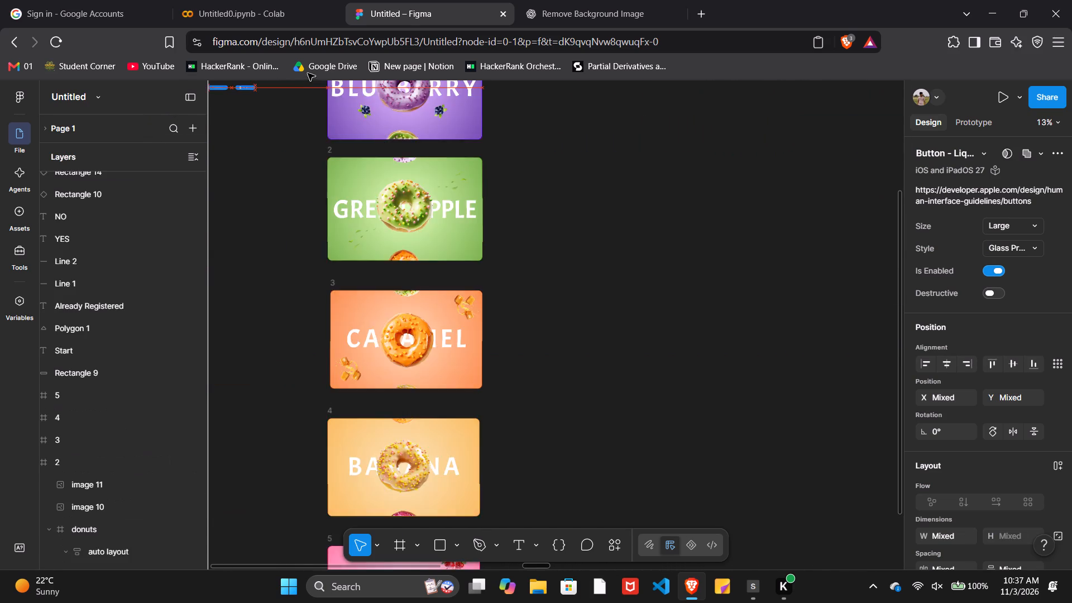
left_click_drag(308, 73, 441, 300)
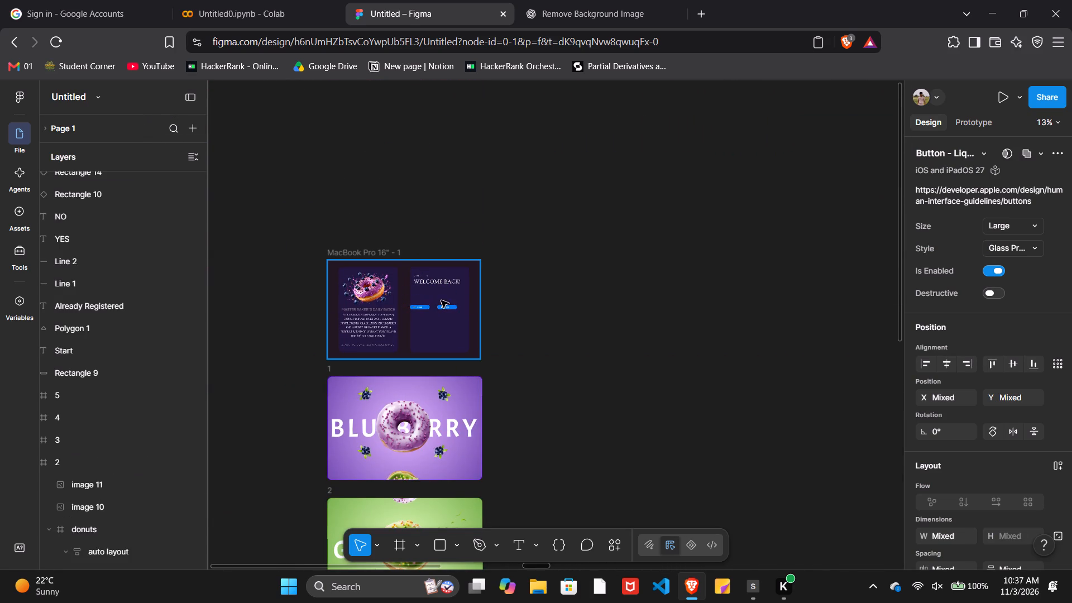
left_click_drag(441, 300, 443, 295)
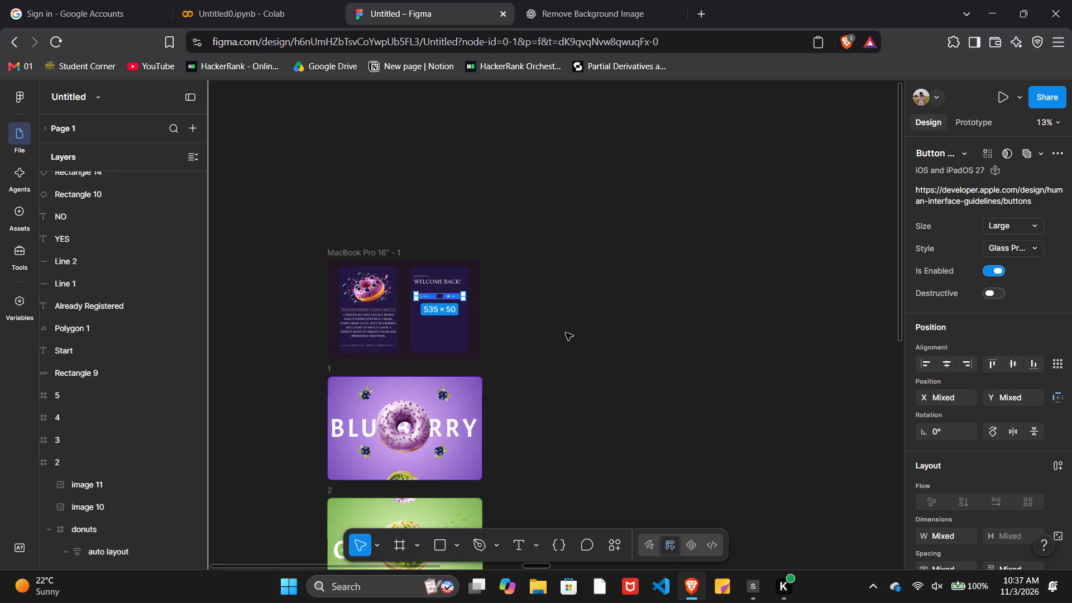
left_click(566, 333)
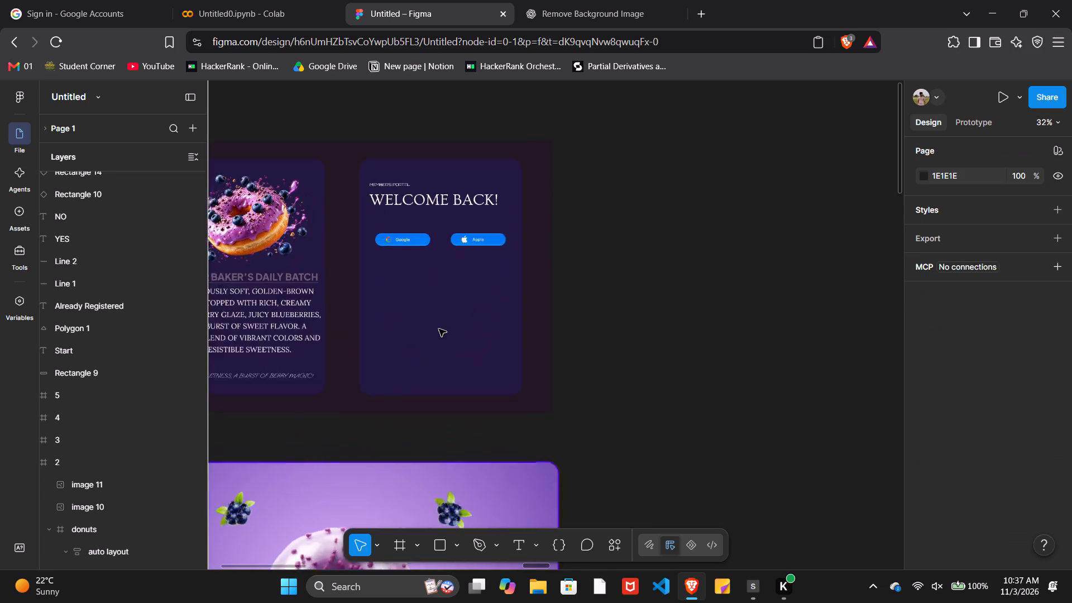